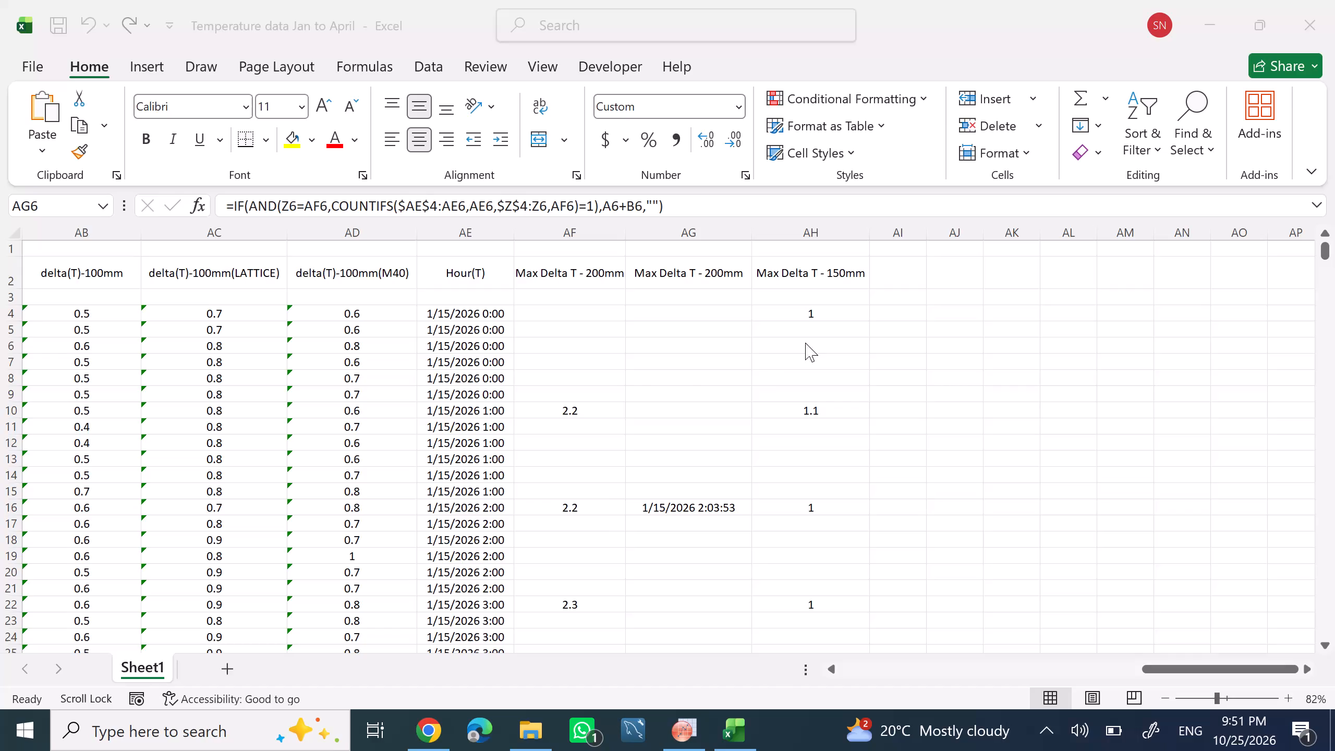
Examine the formulas in cells AF10, AF4 and AF5 of the Max Delta T - 200mm column.
left_click(596, 411)
left_click(596, 411)
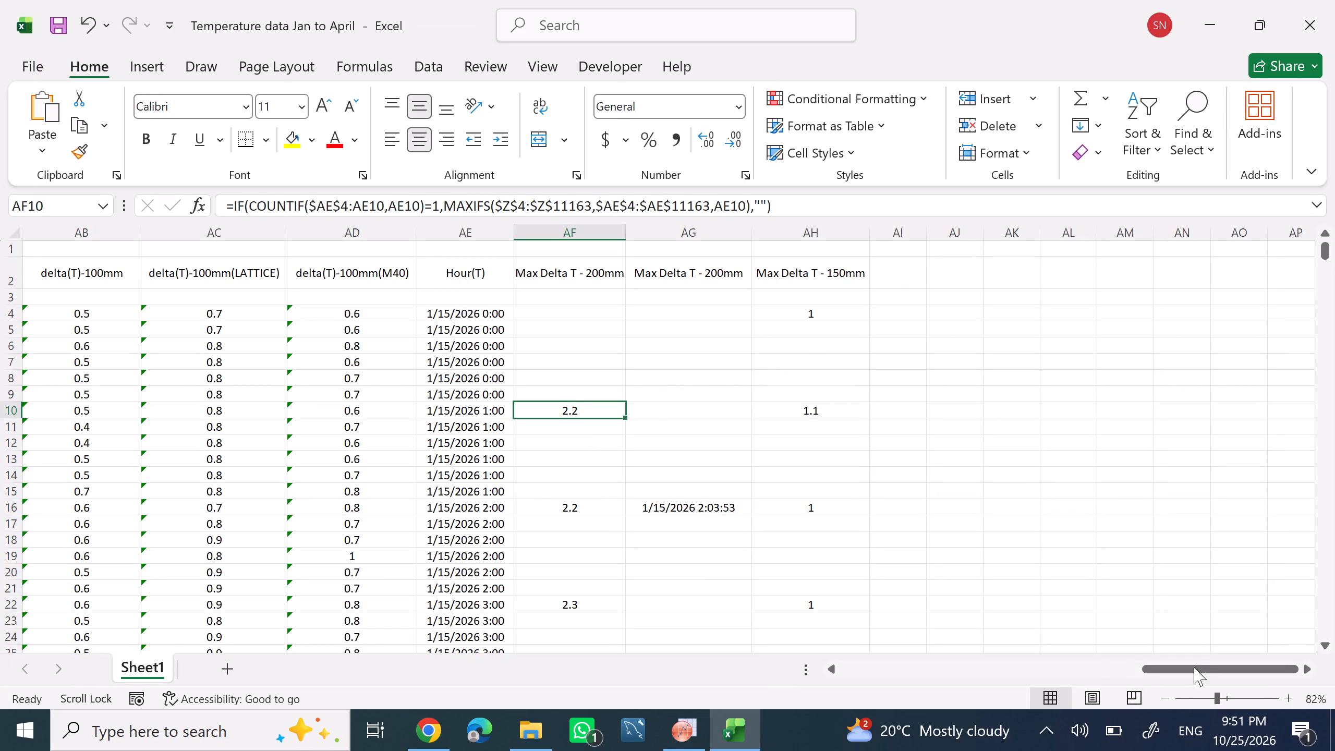
left_click_drag(1196, 665, 1168, 674)
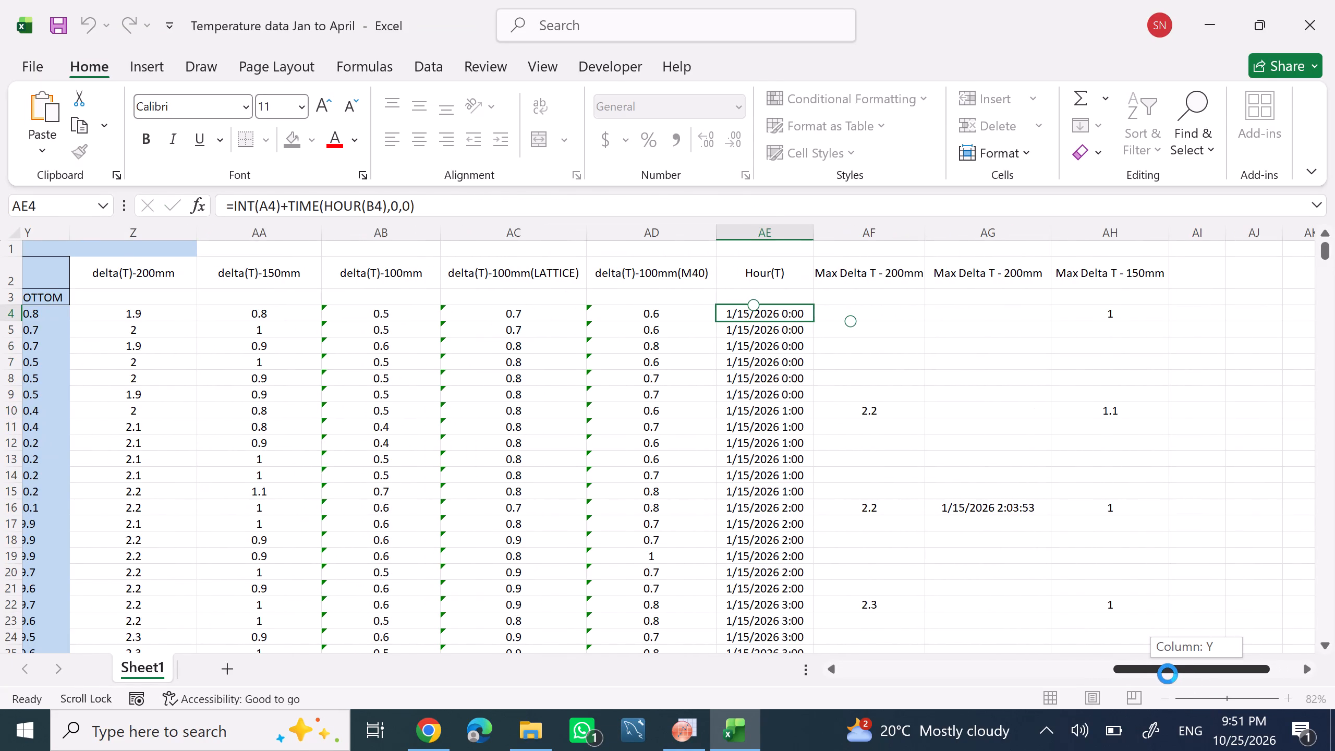
left_click_drag(1168, 674, 1161, 676)
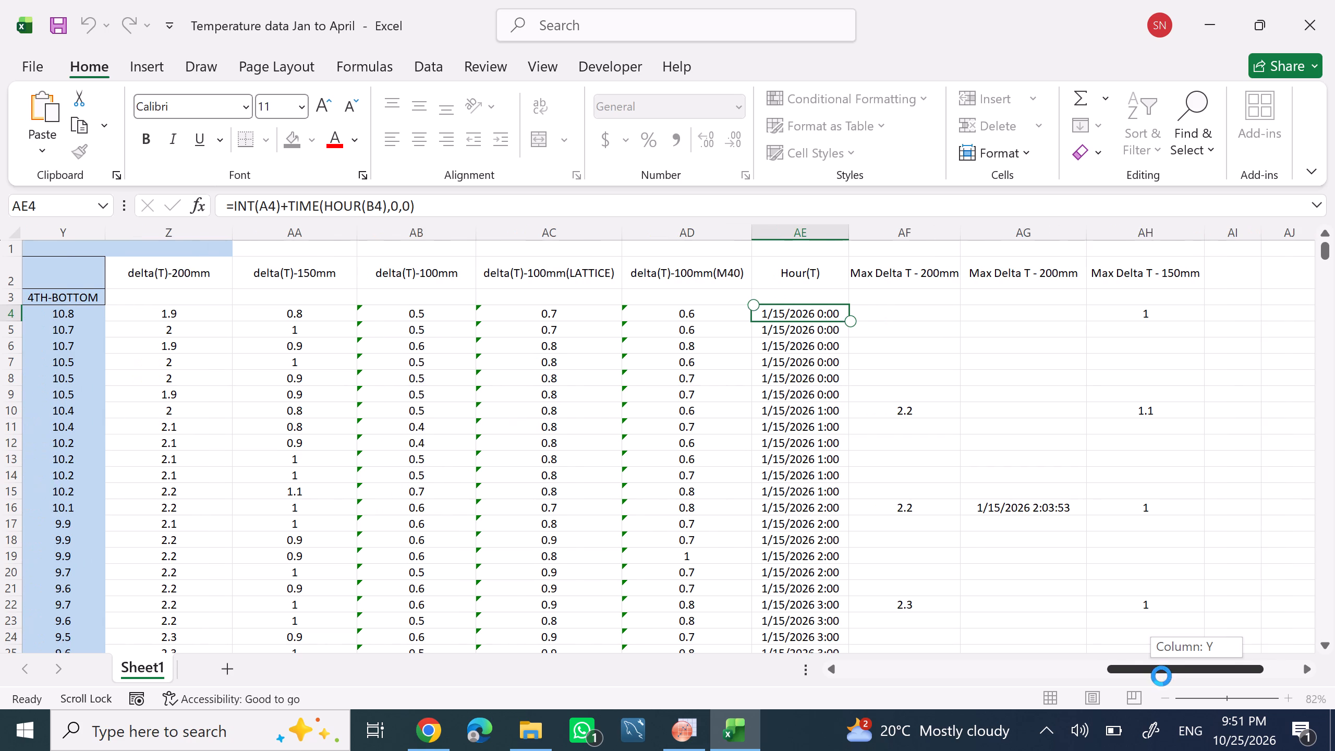
left_click_drag(1161, 676, 1139, 676)
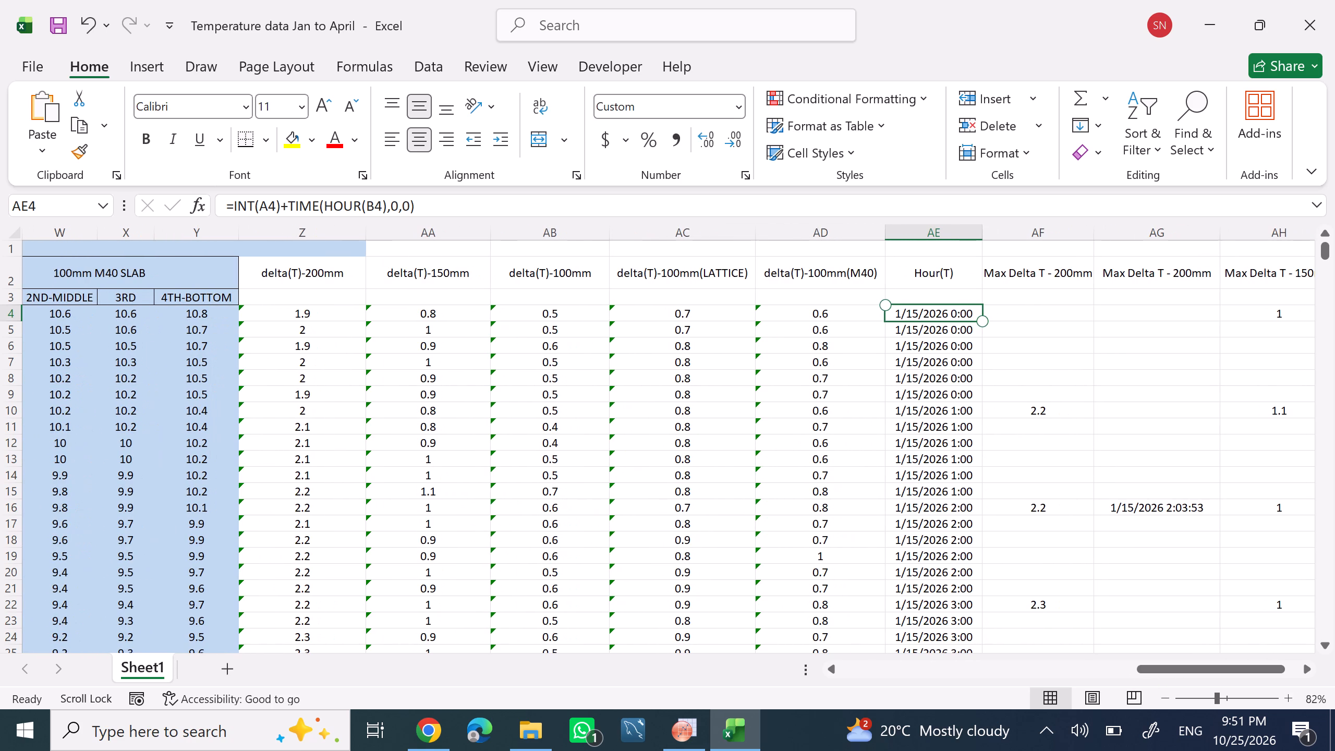
left_click(1058, 310)
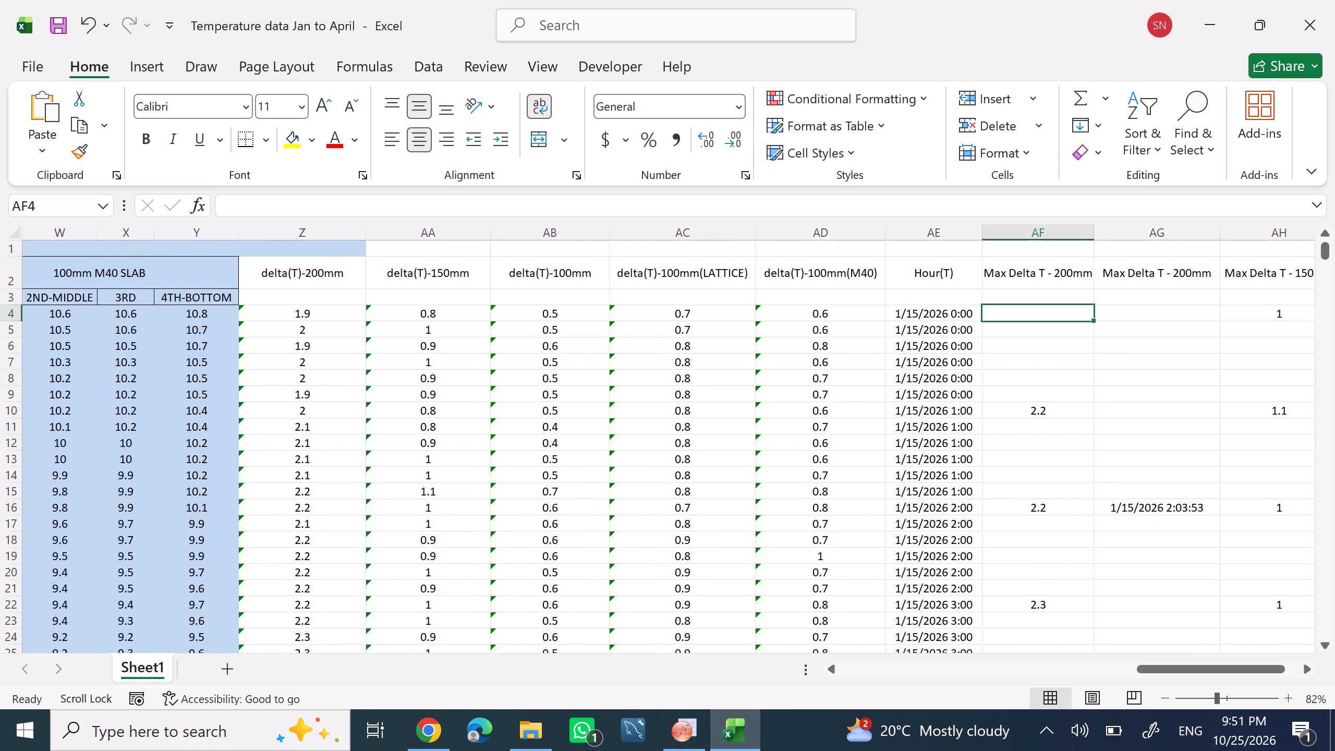
left_click(1056, 328)
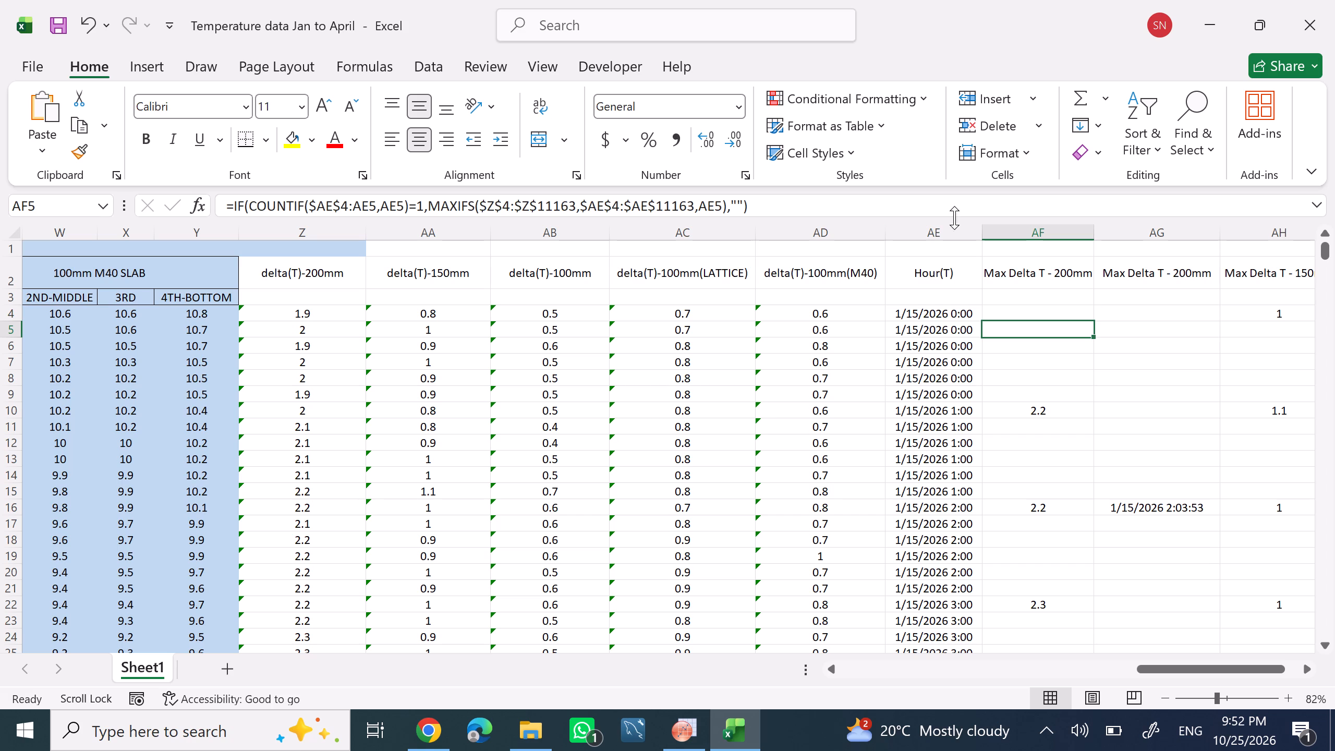
left_click(855, 219)
left_click(849, 184)
left_click(858, 220)
left_click(803, 201)
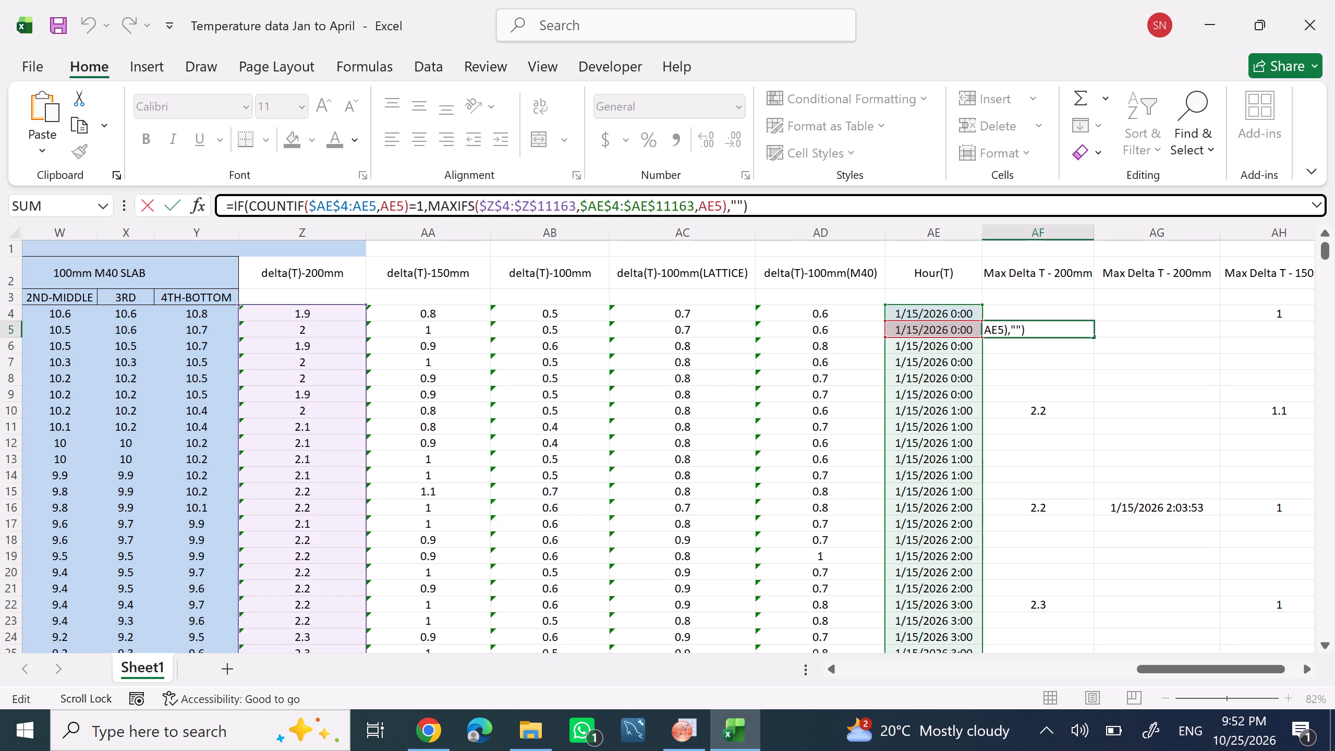
key("Return")
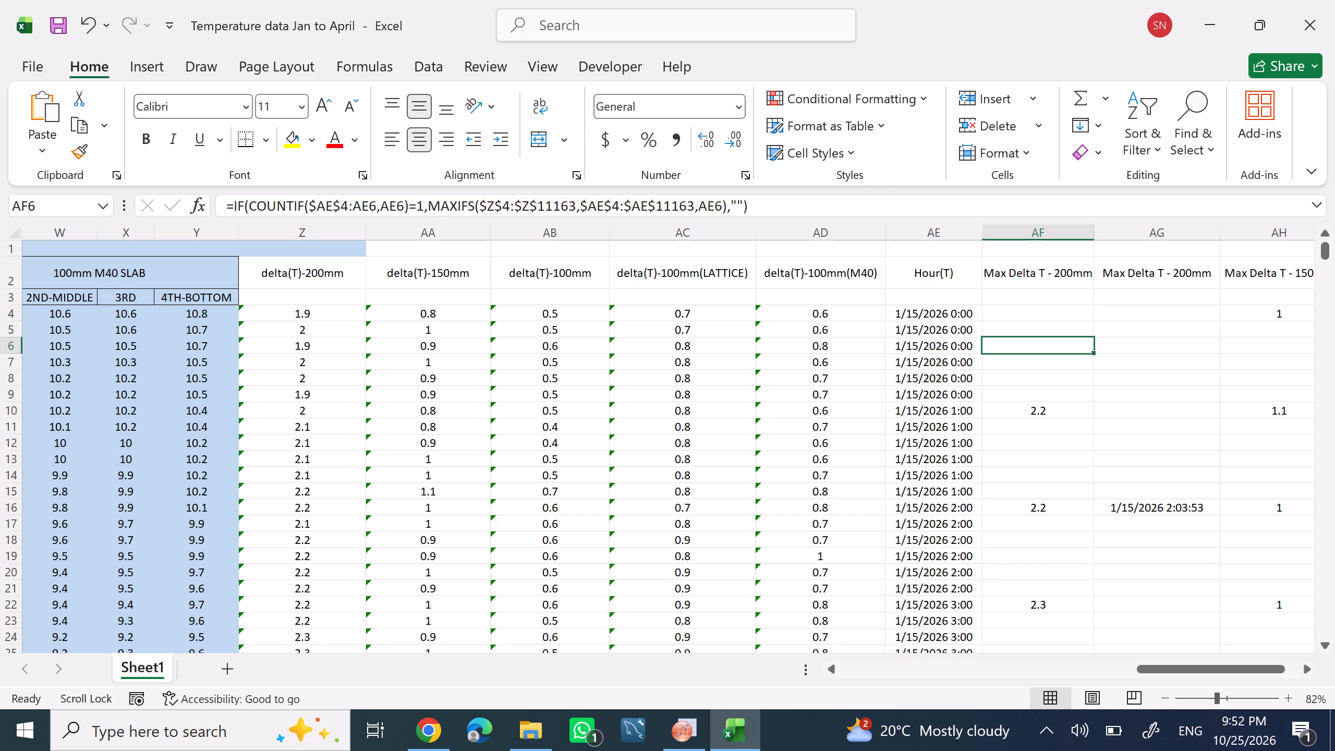
Clear the formula from cell AF6 in the Max Delta T - 200mm column.
left_click_drag(803, 202, 37, 156)
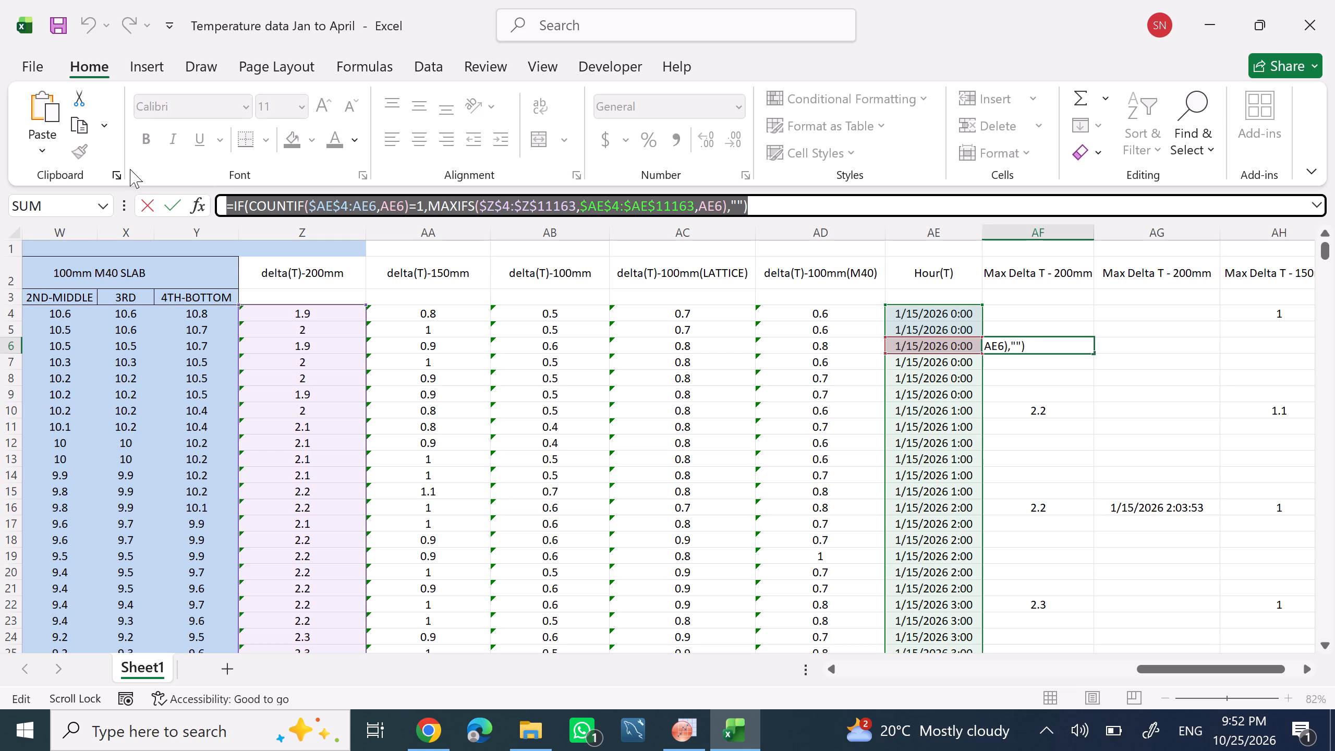
key("BackSpace")
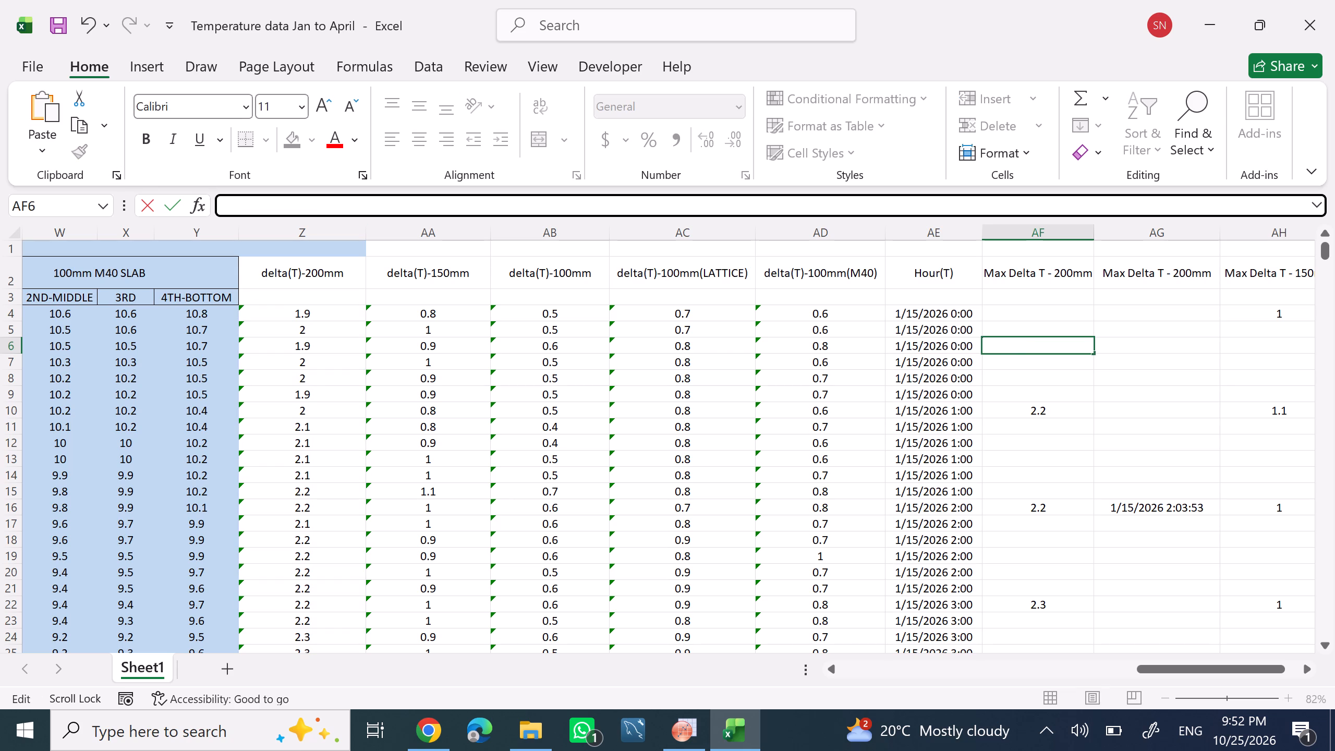
Compare the first hour's delta(T)-200mm readings, starting at Z4, with the Max Delta T - 200mm columns.
left_click_drag(301, 314, 311, 395)
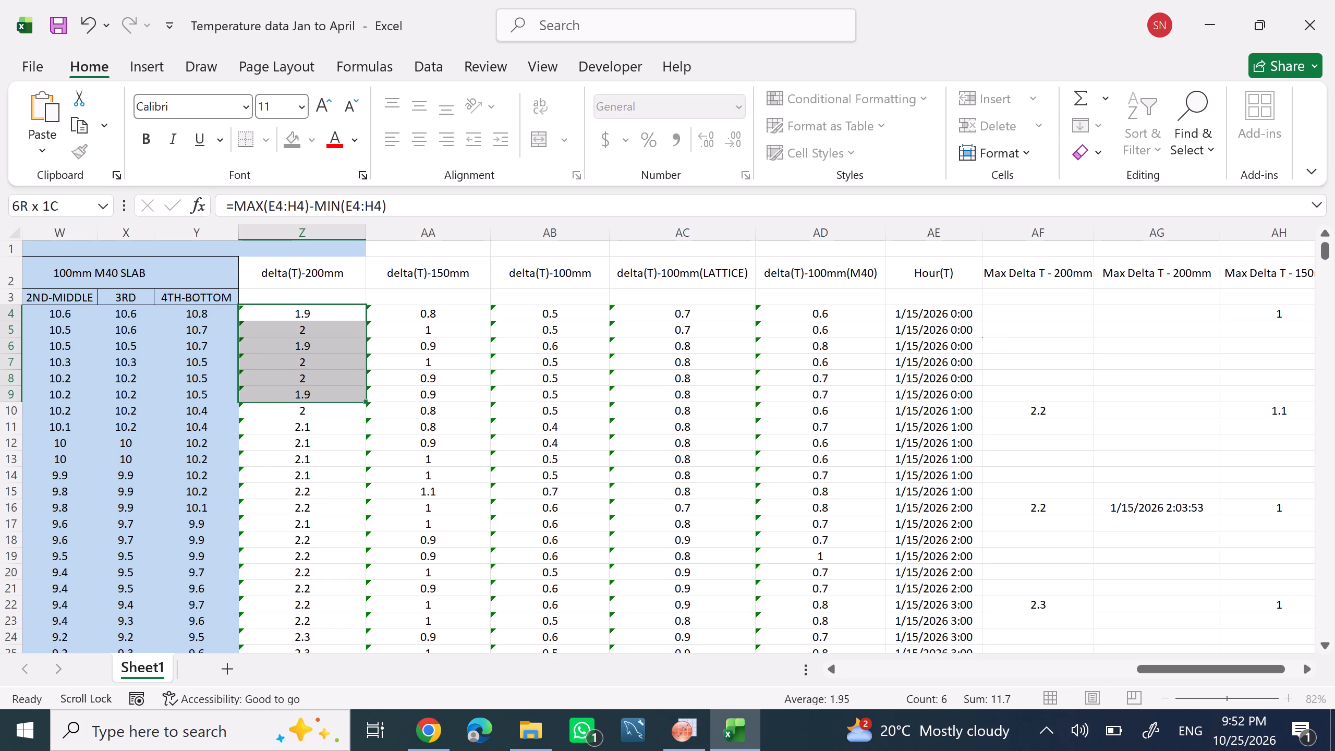
left_click_drag(311, 395, 331, 412)
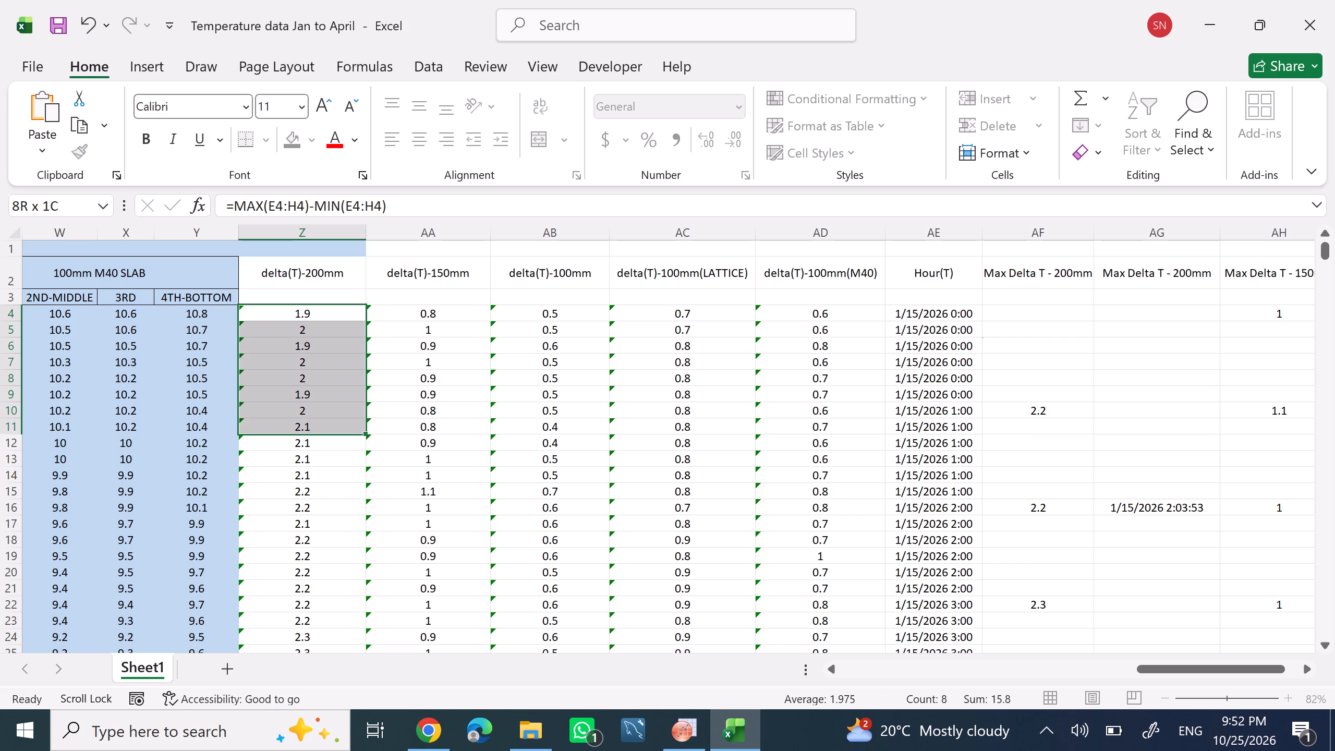
left_click_drag(331, 412, 332, 410)
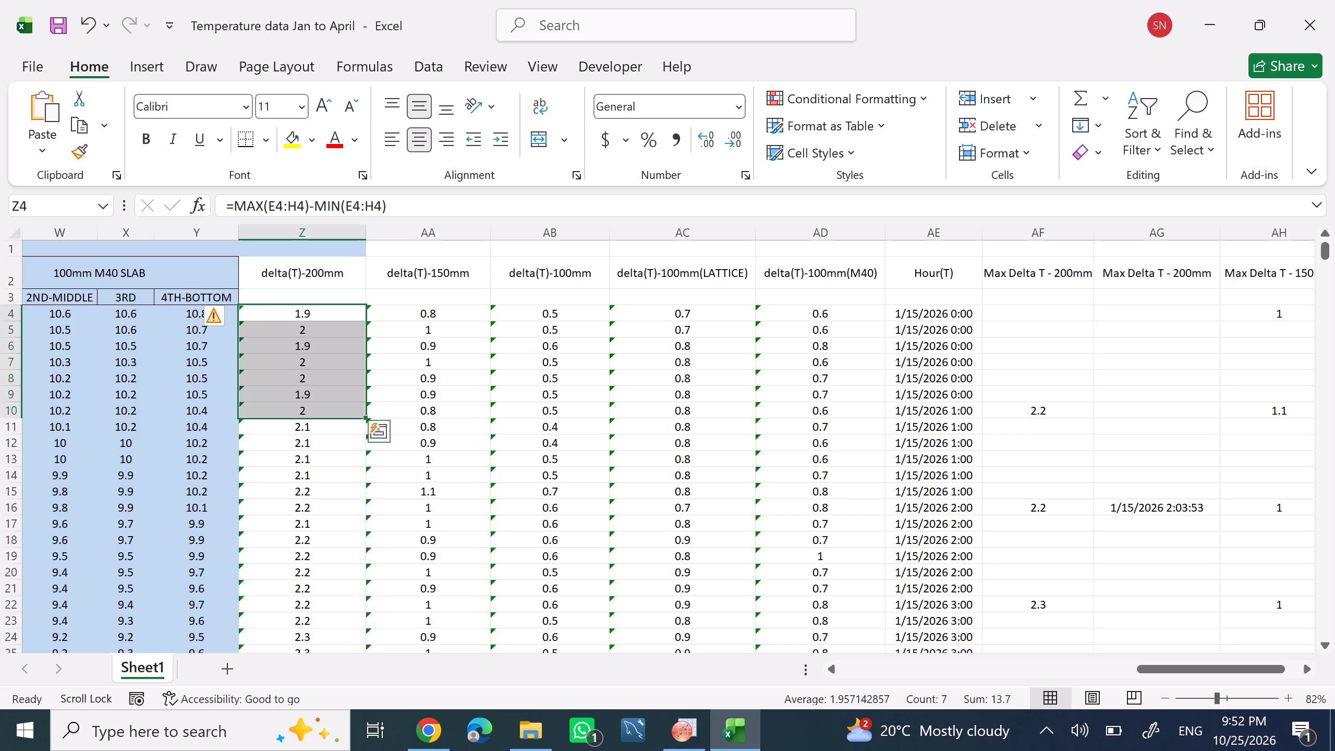
left_click(1055, 352)
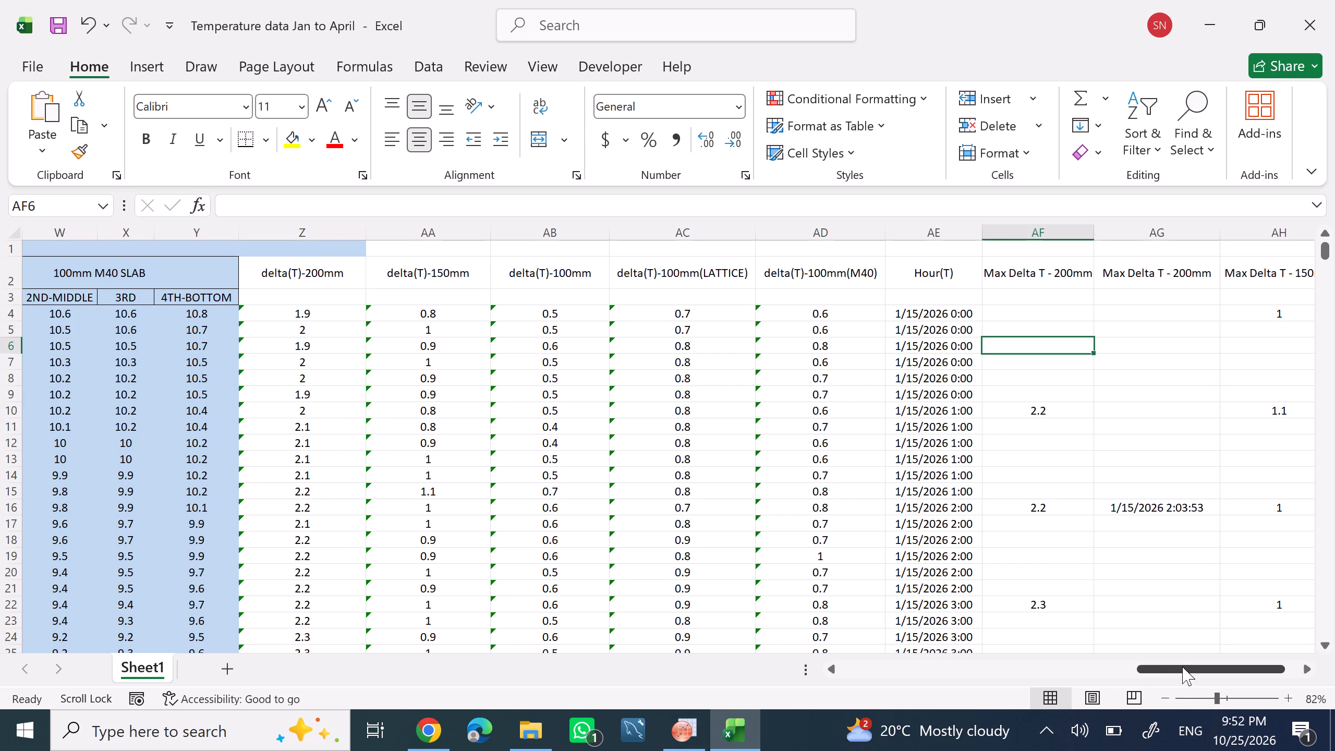
left_click_drag(1182, 667, 1245, 647)
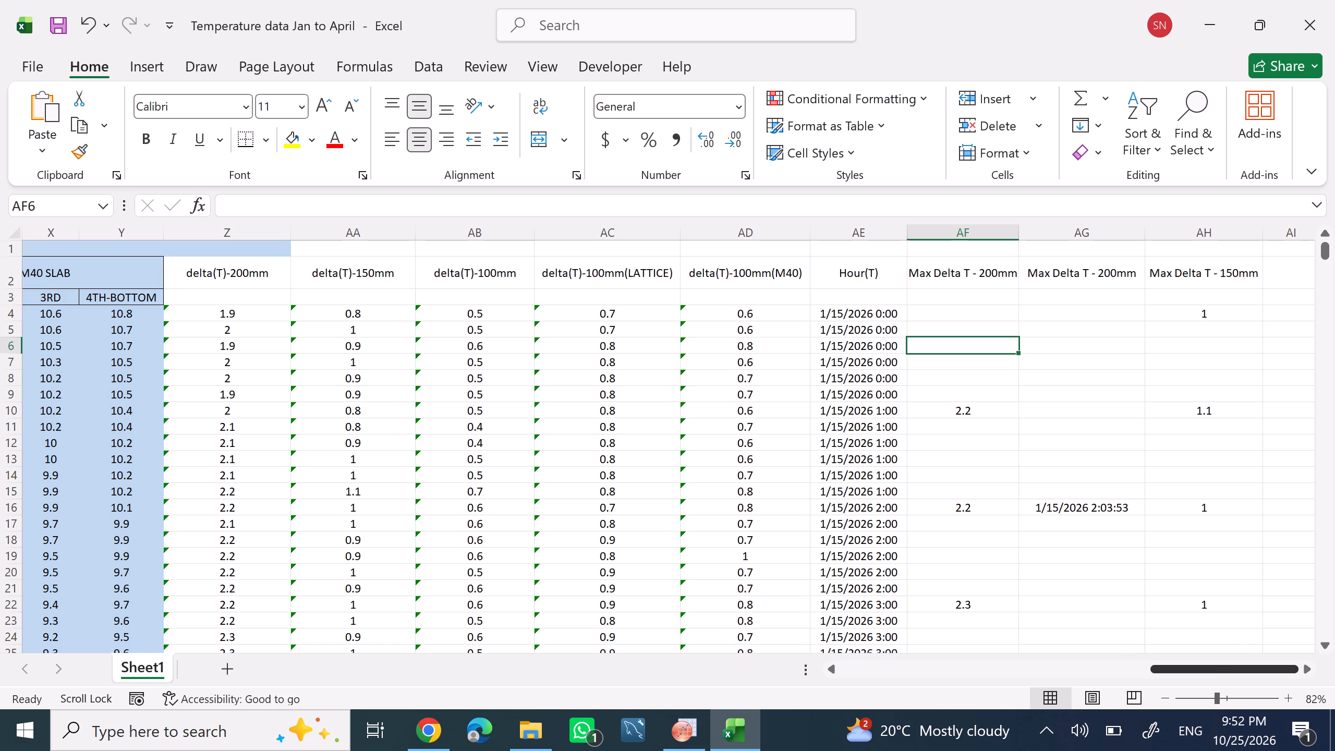
left_click_drag(1208, 669, 1252, 668)
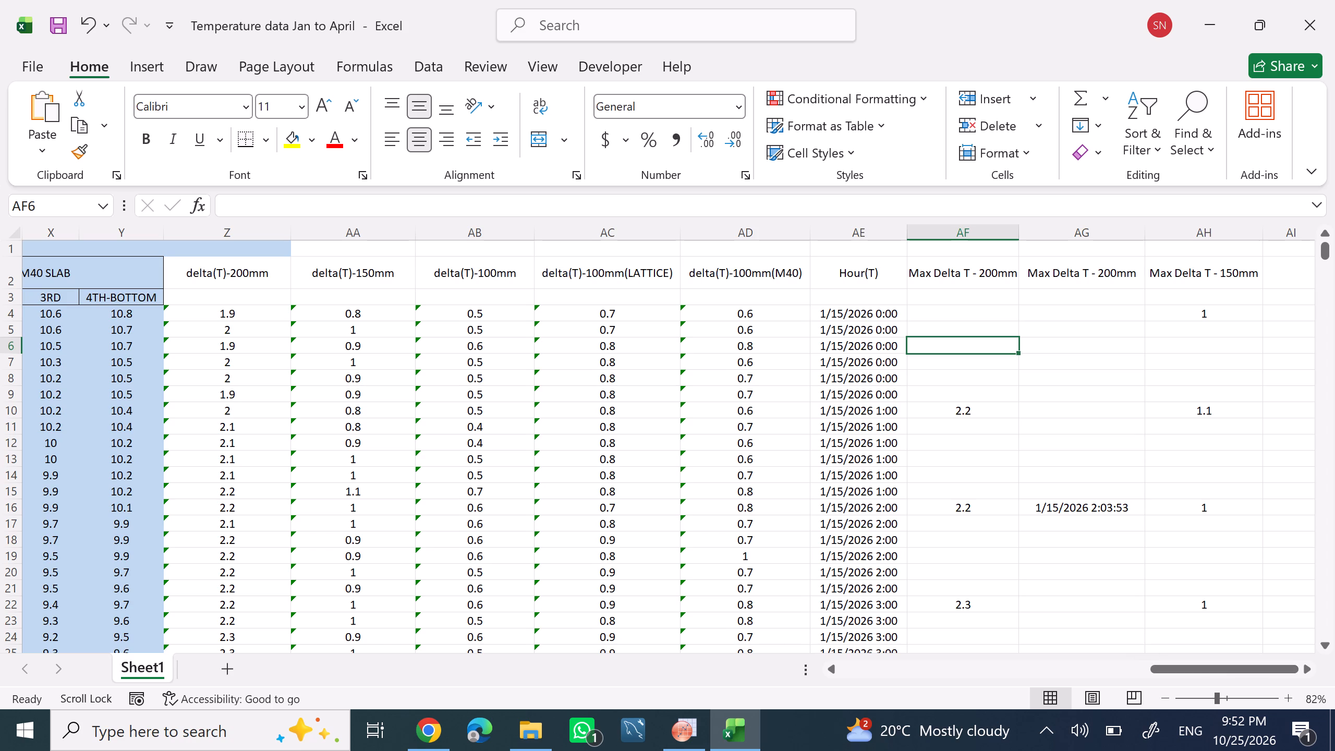
left_click_drag(257, 318, 267, 394)
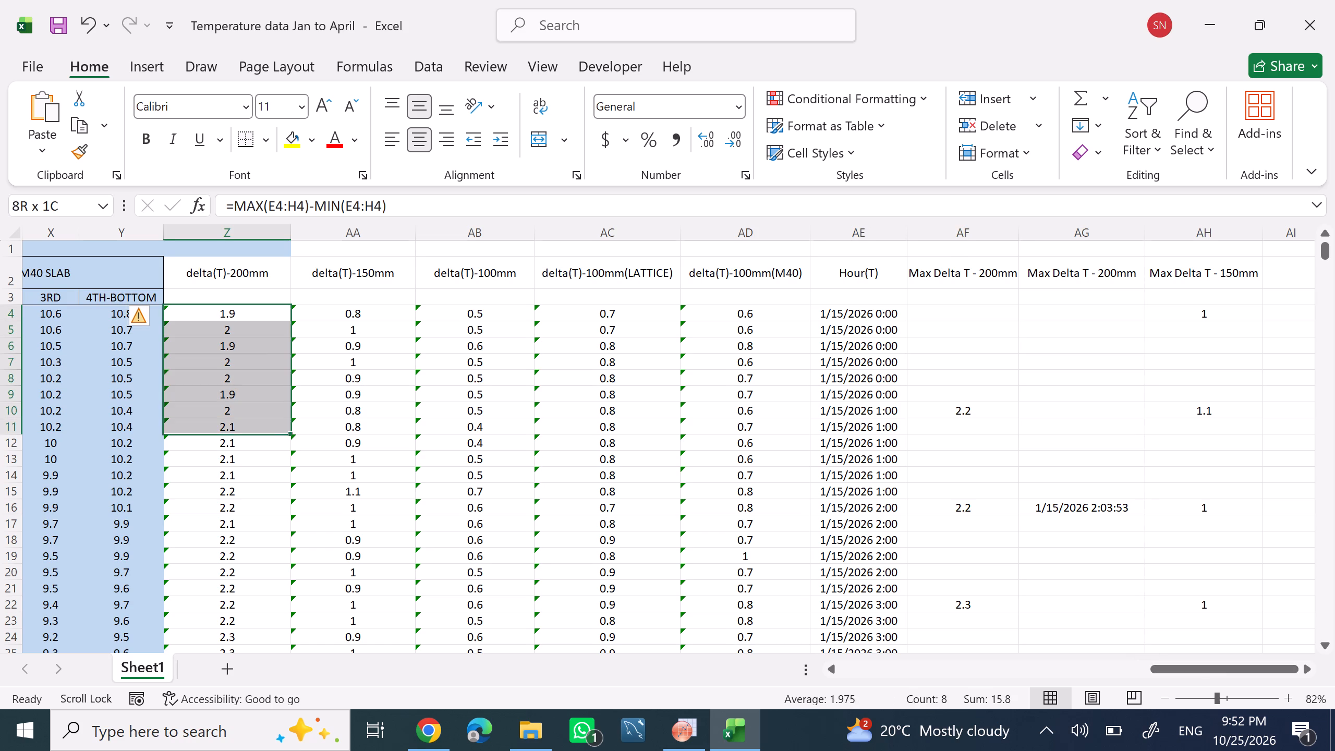
left_click_drag(267, 394, 277, 414)
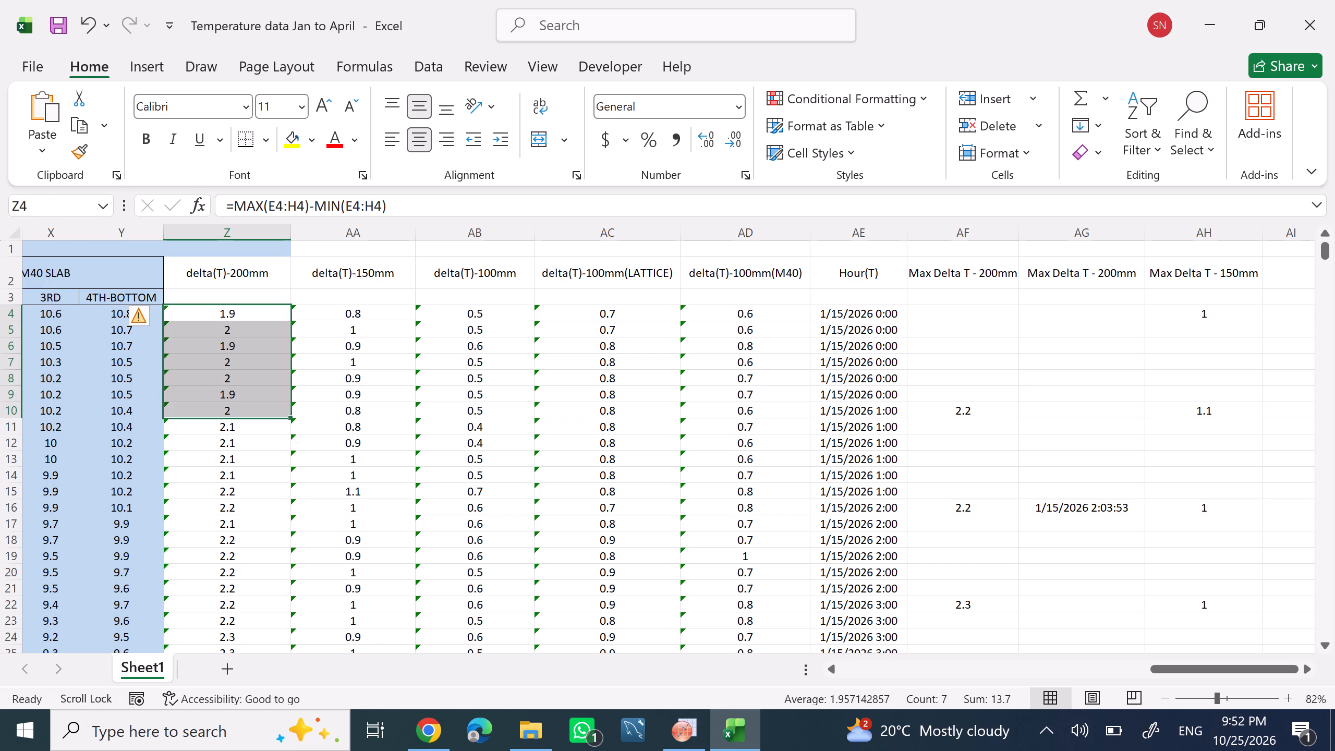
left_click(1111, 443)
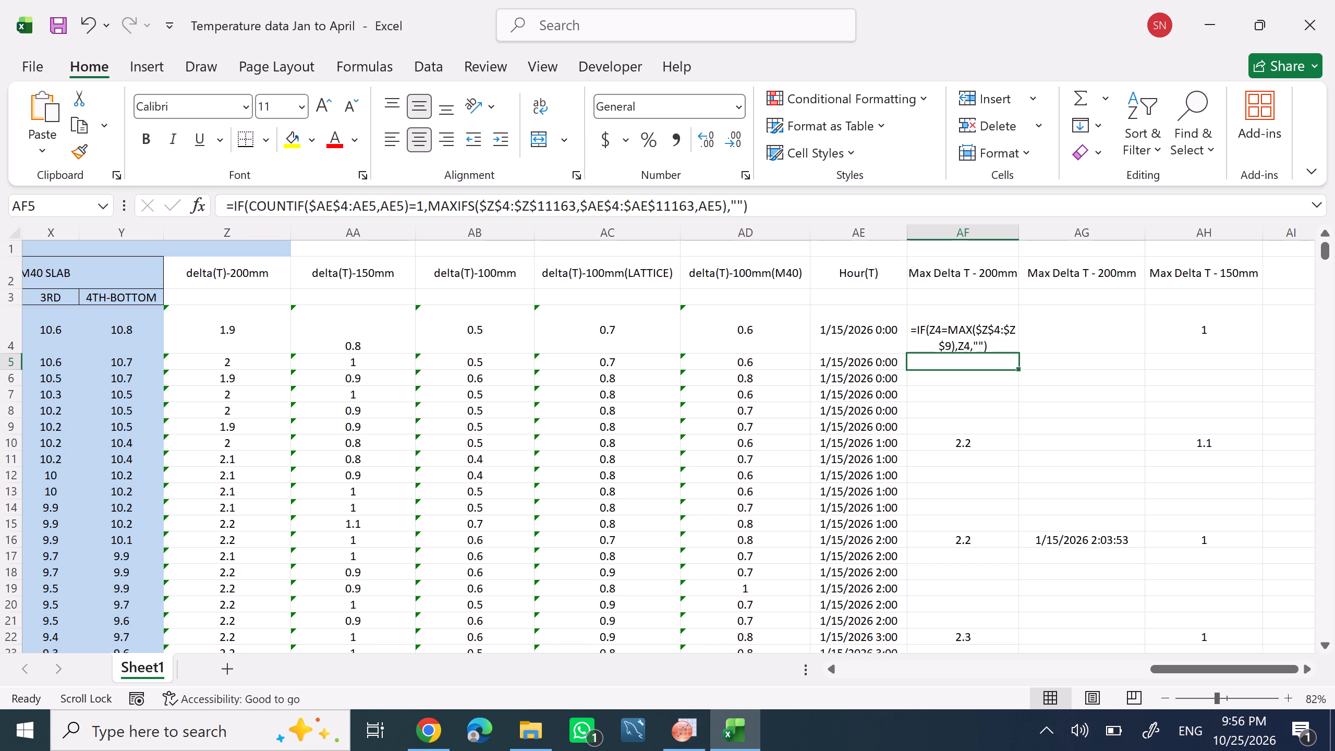
Clear the old COUNTIF/MAXIFS formula from cell AF5 in the Max Delta T - 200mm column.
left_click(993, 349)
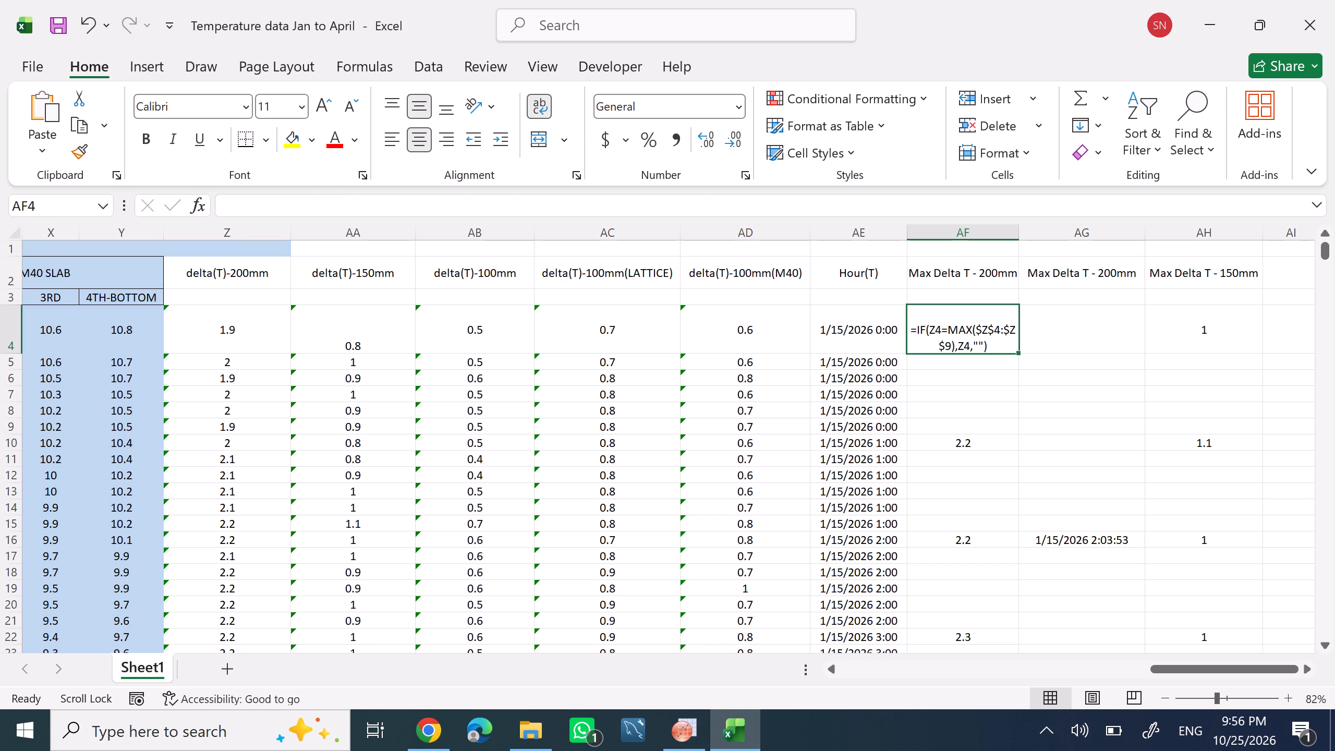
left_click(982, 362)
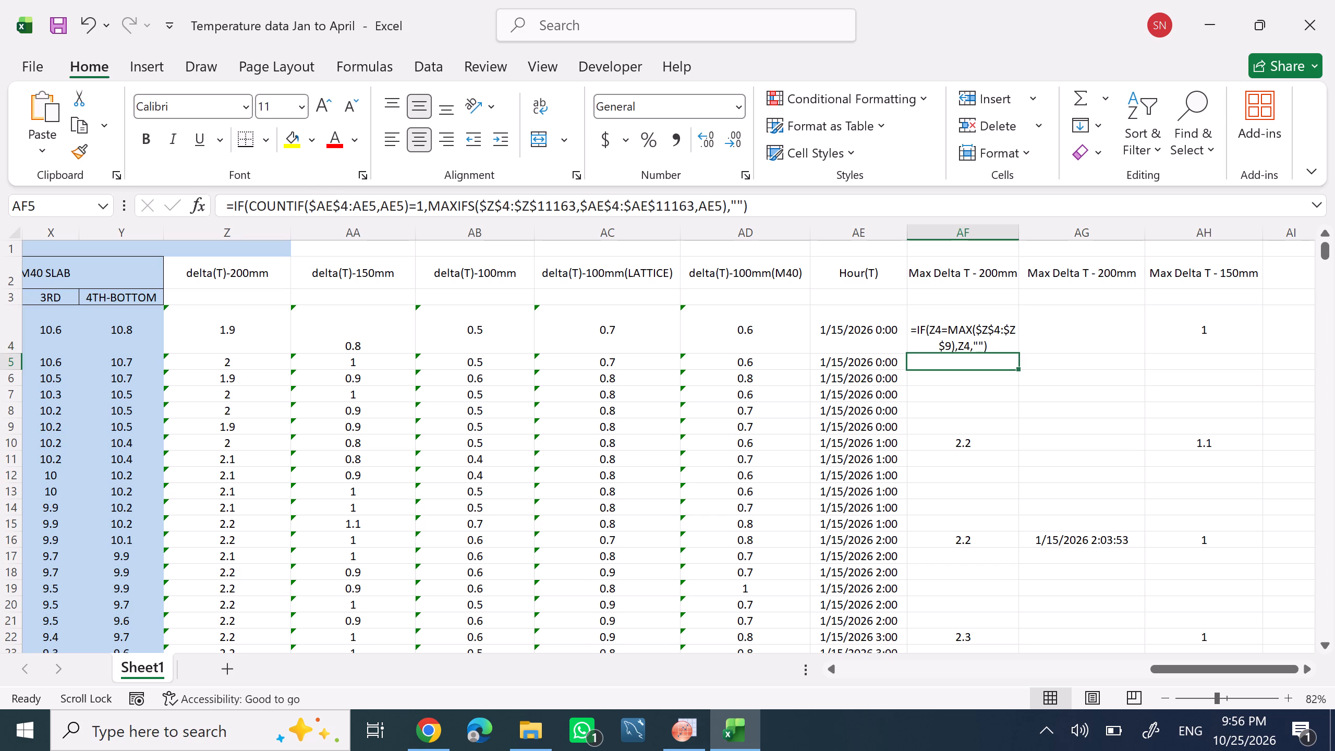
left_click(782, 201)
left_click_drag(782, 200, 427, 157)
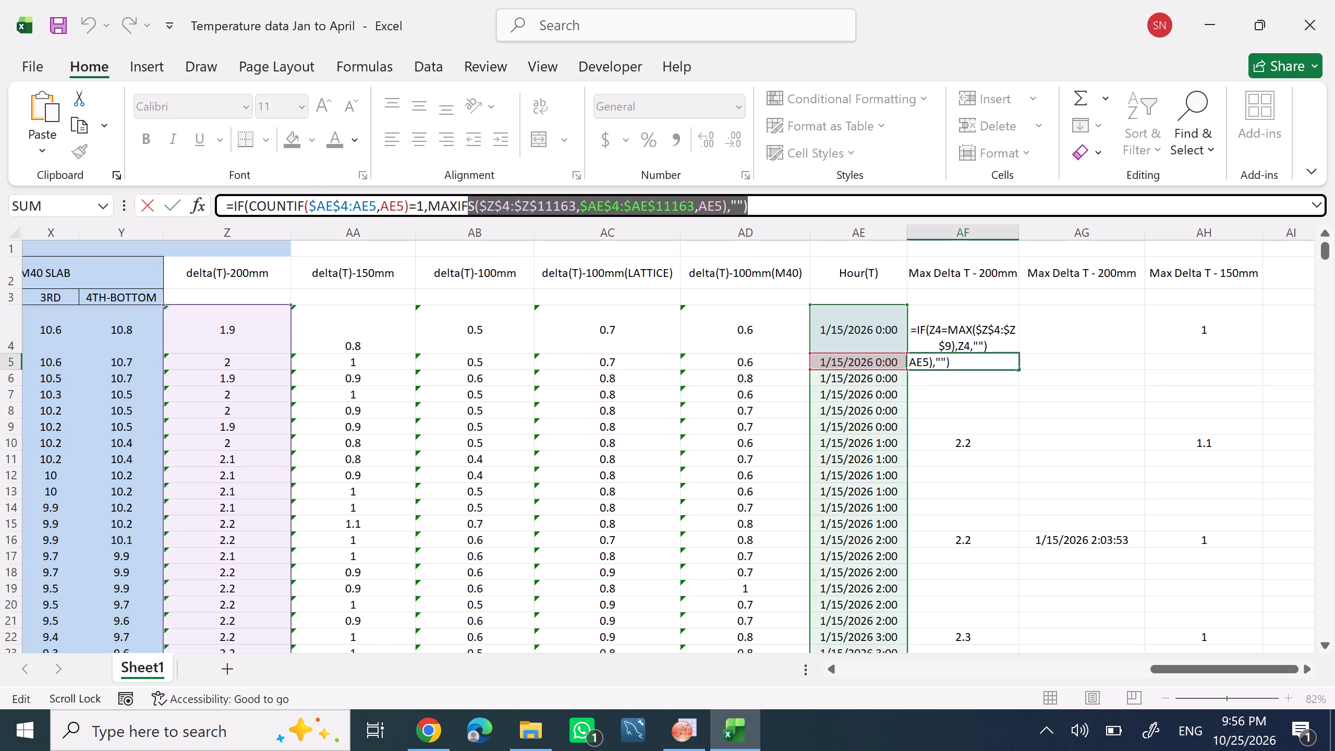
left_click_drag(427, 157, 207, 193)
key("BackSpace")
left_click(965, 378)
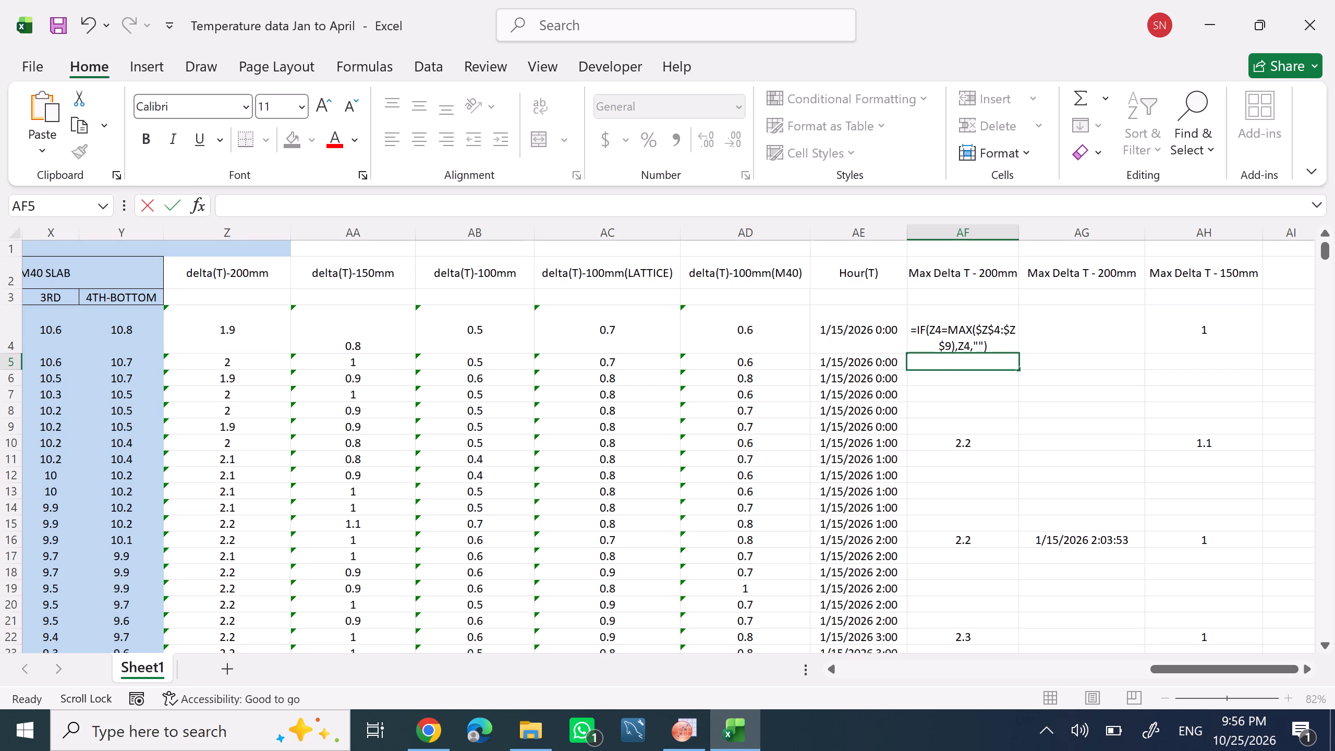
Clear the old COUNTIF/MAXIFS formula from cell AF9 and check the cells above it, up to AF4, for leftover formulas.
left_click(966, 390)
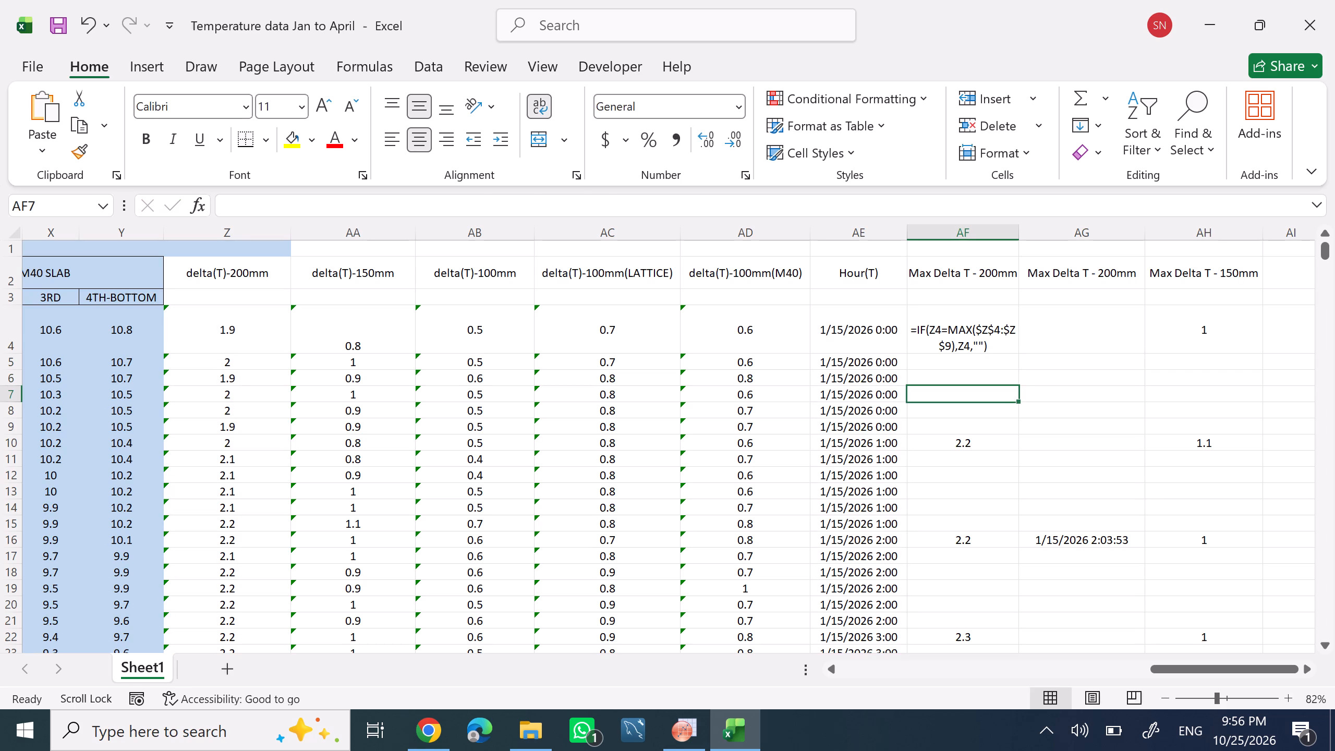
left_click(972, 418)
left_click(972, 407)
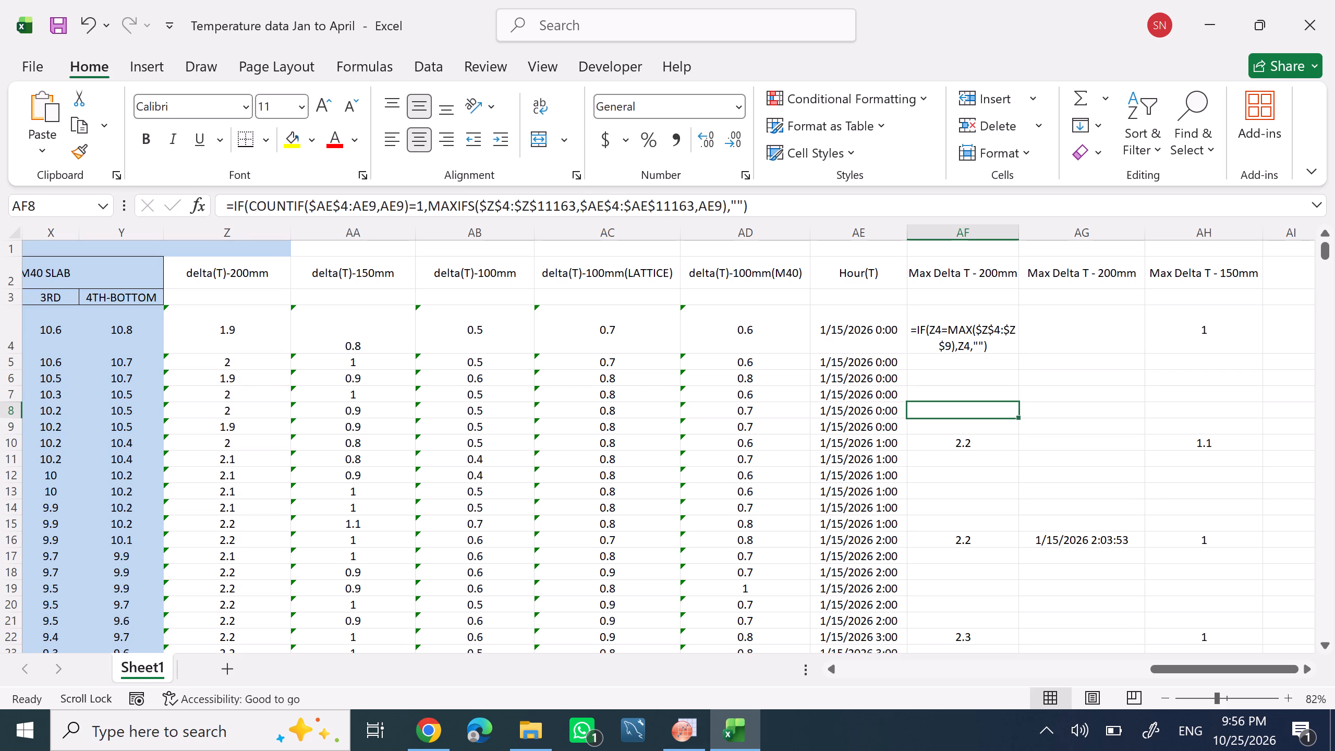
left_click(967, 431)
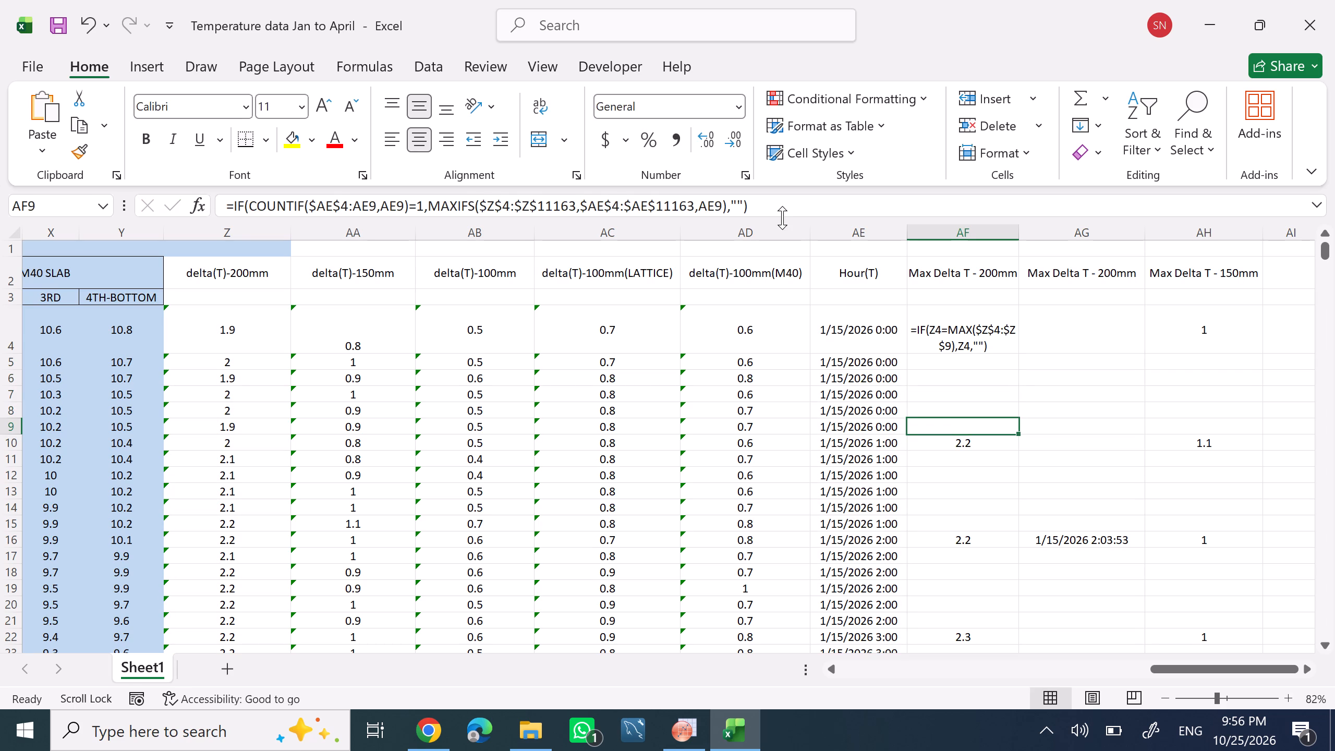
left_click(780, 214)
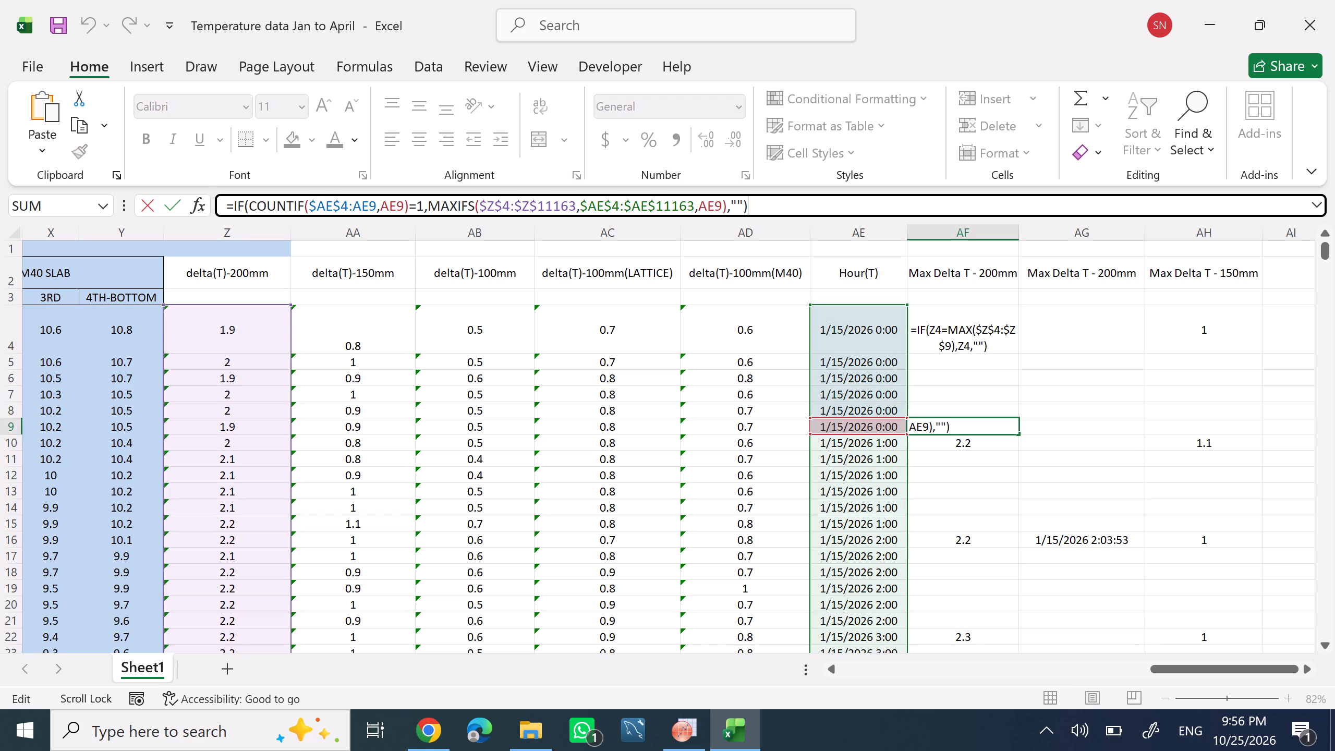
key("ctrl+a")
key("BackSpace")
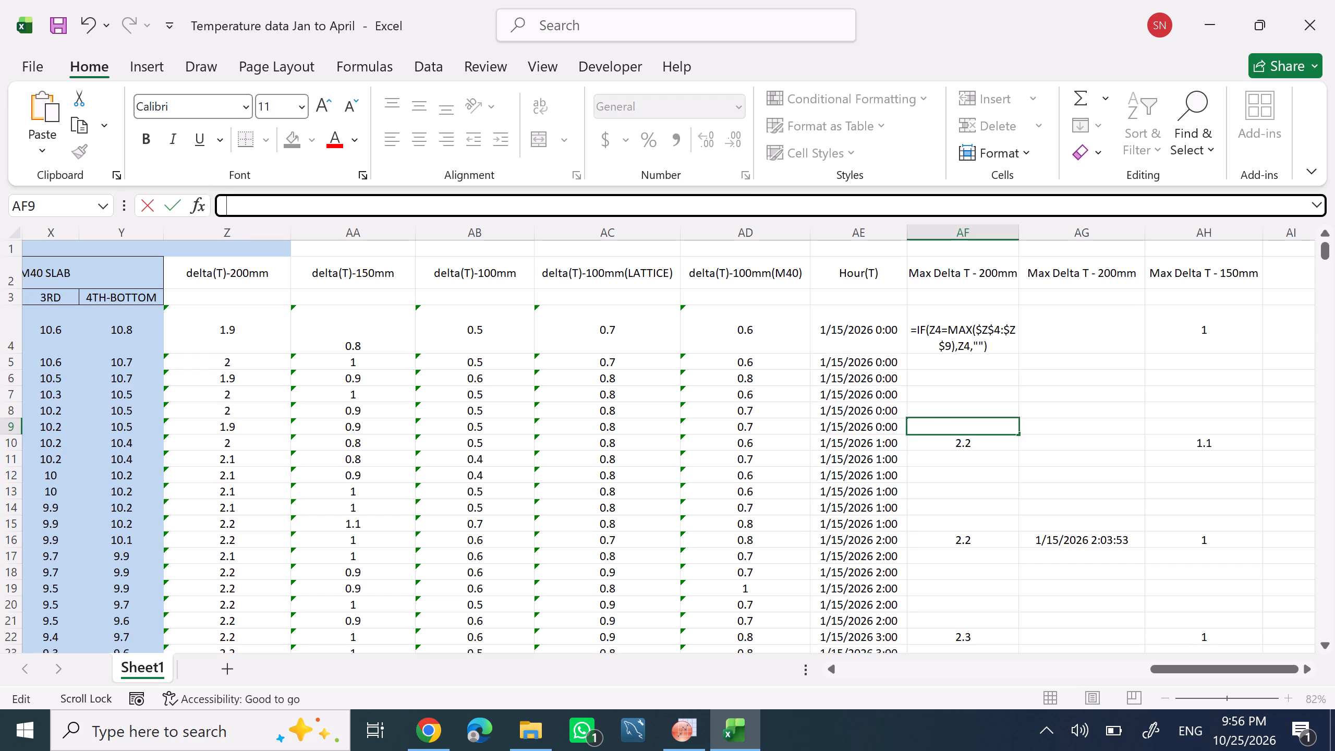
left_click(1001, 406)
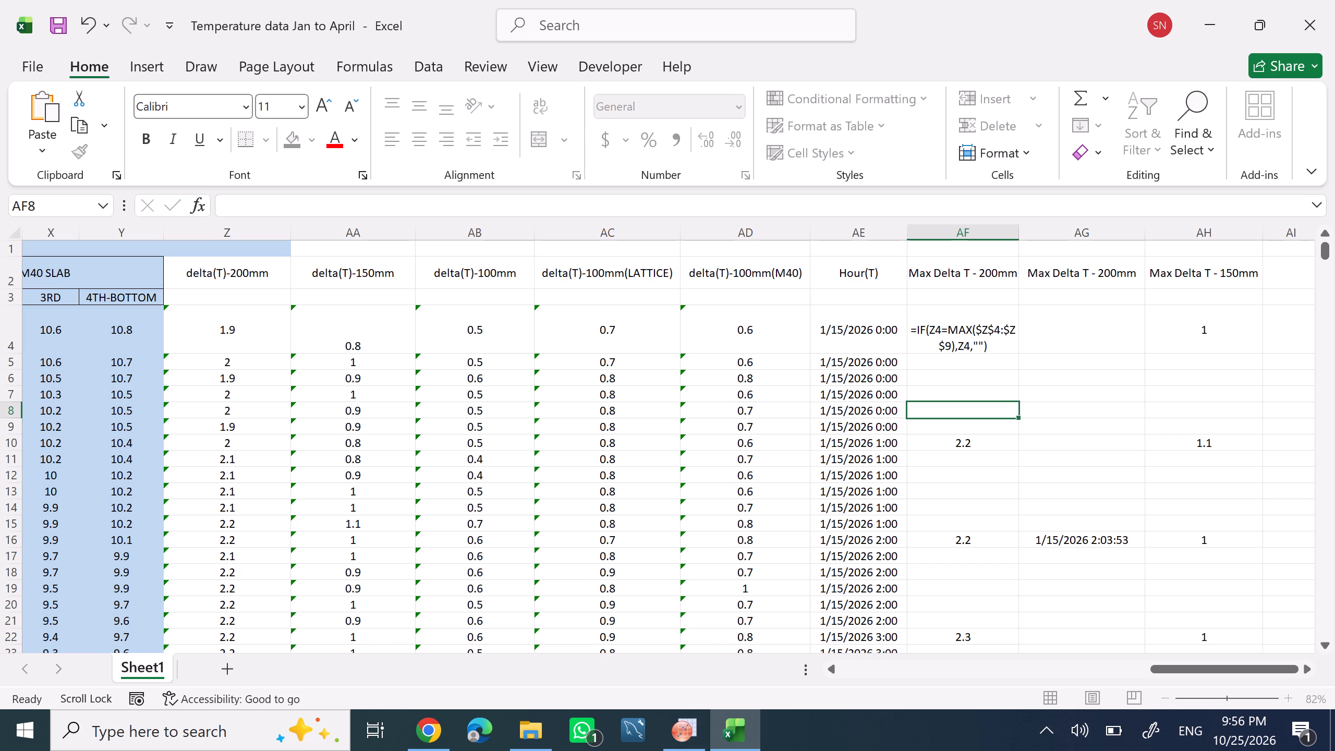
left_click(996, 392)
left_click(996, 371)
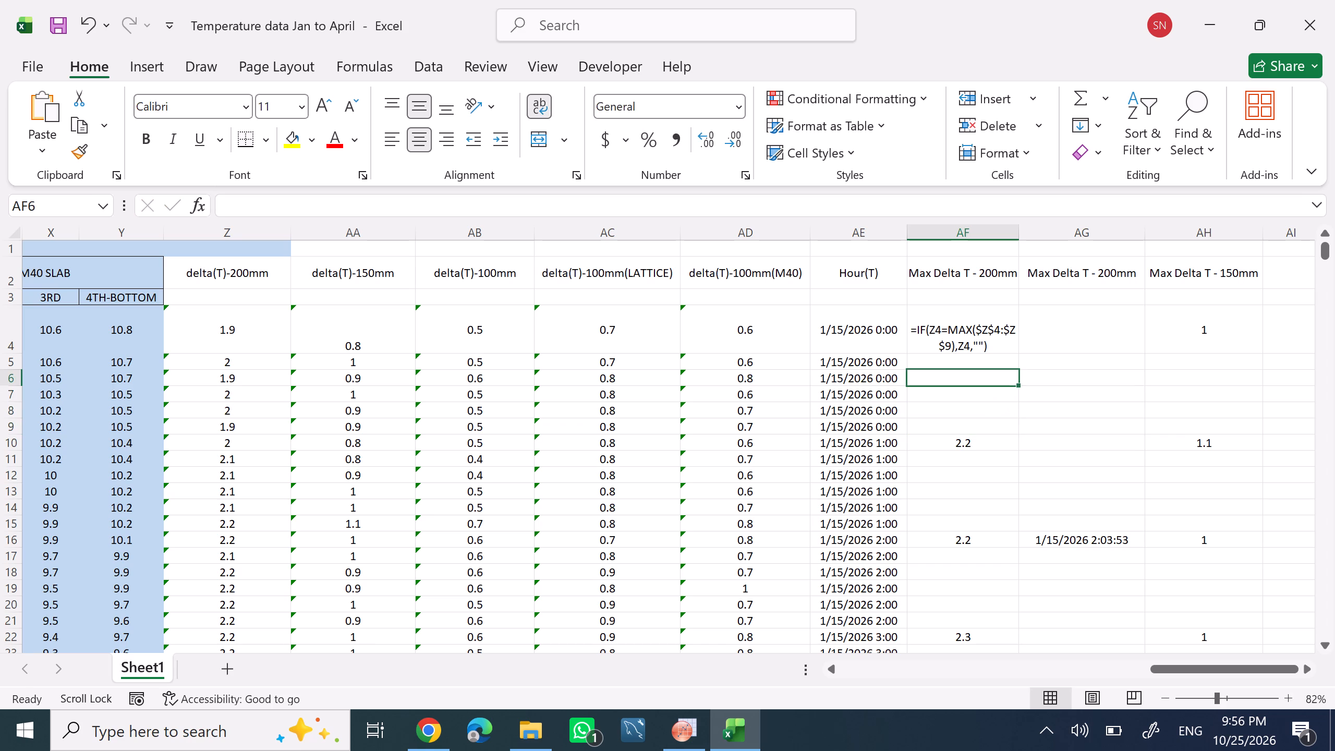
left_click(1000, 353)
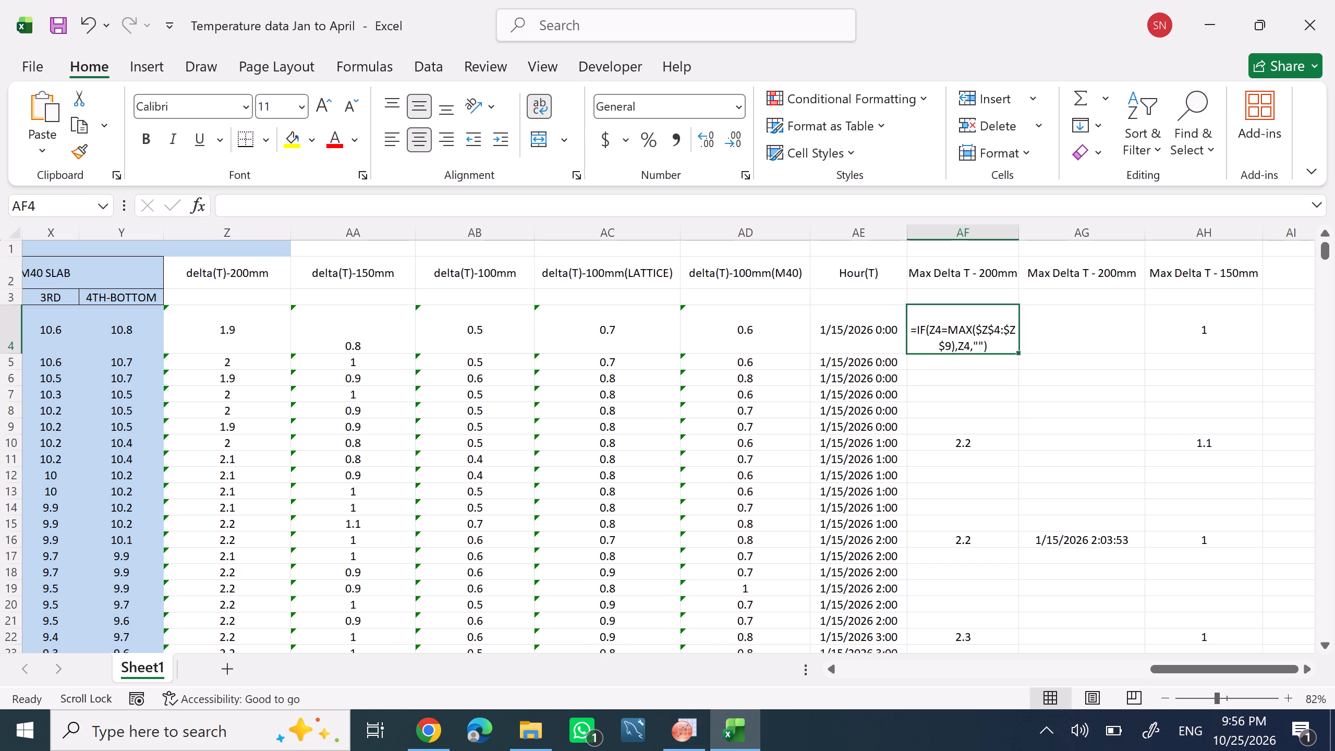
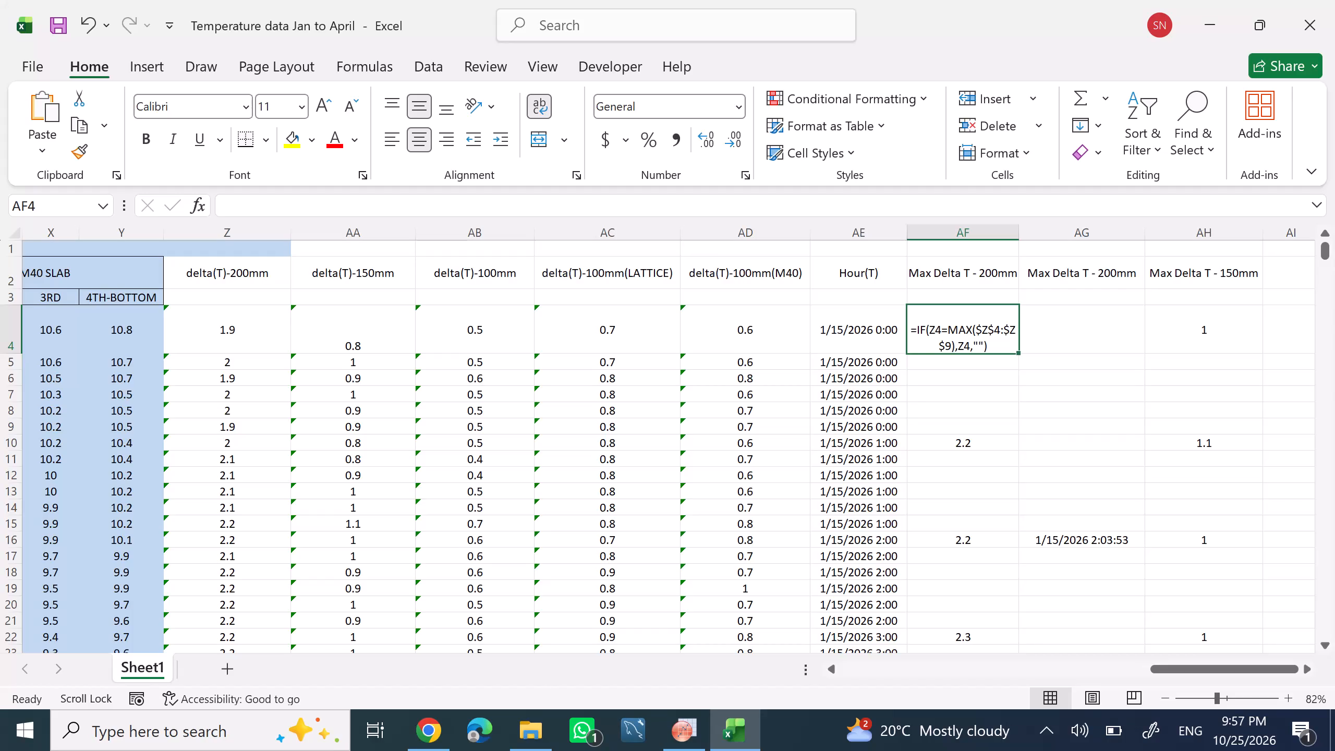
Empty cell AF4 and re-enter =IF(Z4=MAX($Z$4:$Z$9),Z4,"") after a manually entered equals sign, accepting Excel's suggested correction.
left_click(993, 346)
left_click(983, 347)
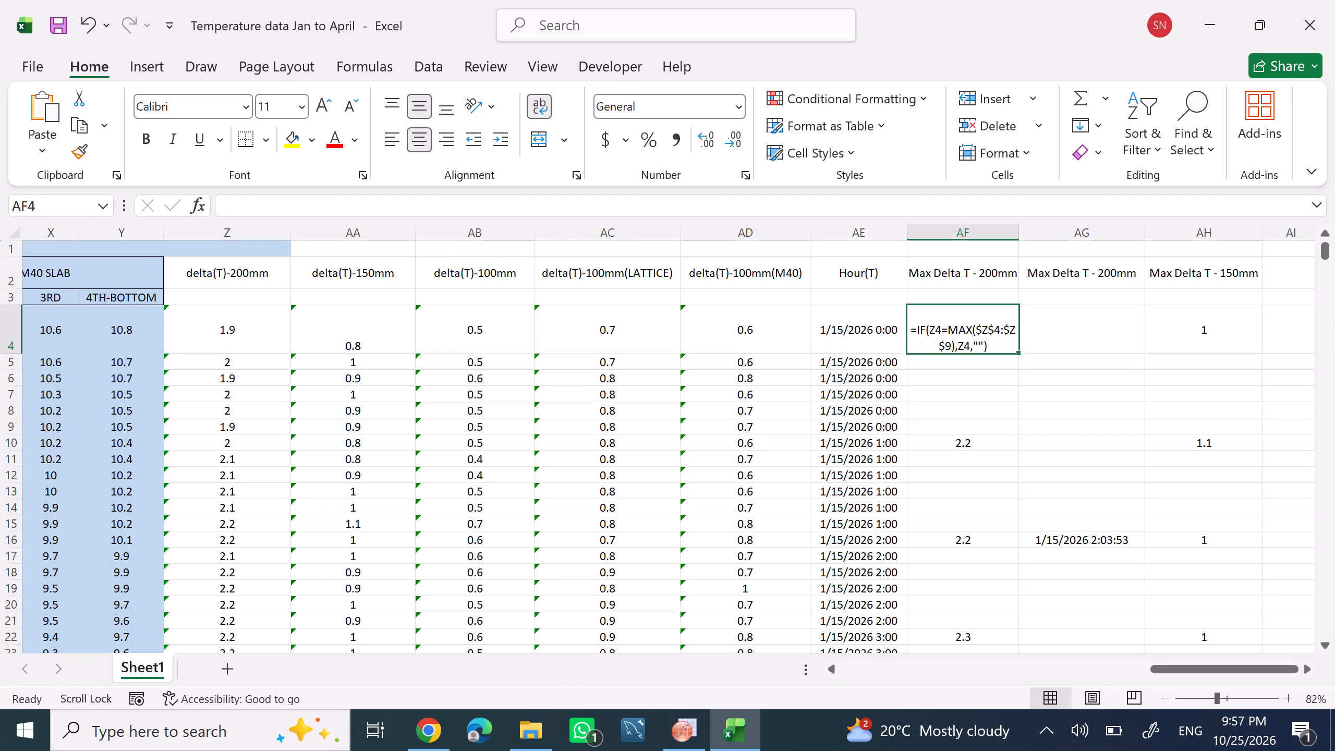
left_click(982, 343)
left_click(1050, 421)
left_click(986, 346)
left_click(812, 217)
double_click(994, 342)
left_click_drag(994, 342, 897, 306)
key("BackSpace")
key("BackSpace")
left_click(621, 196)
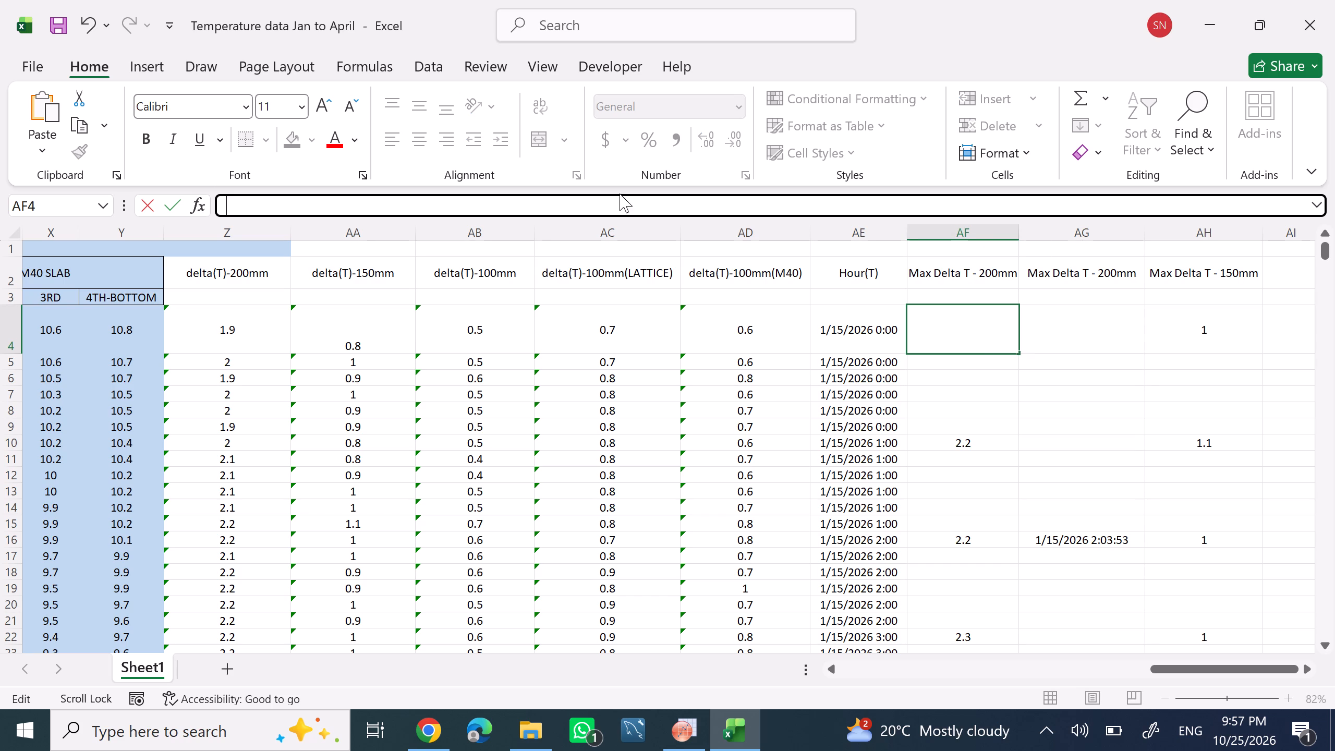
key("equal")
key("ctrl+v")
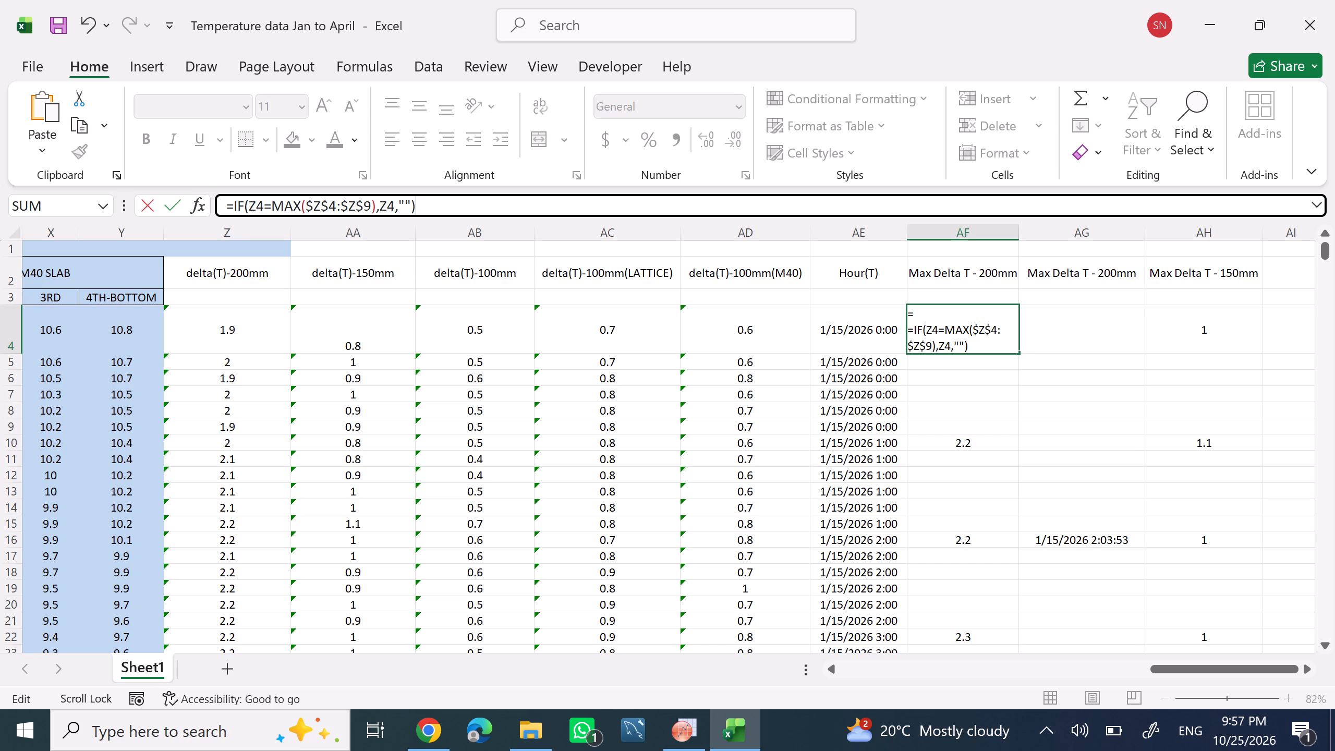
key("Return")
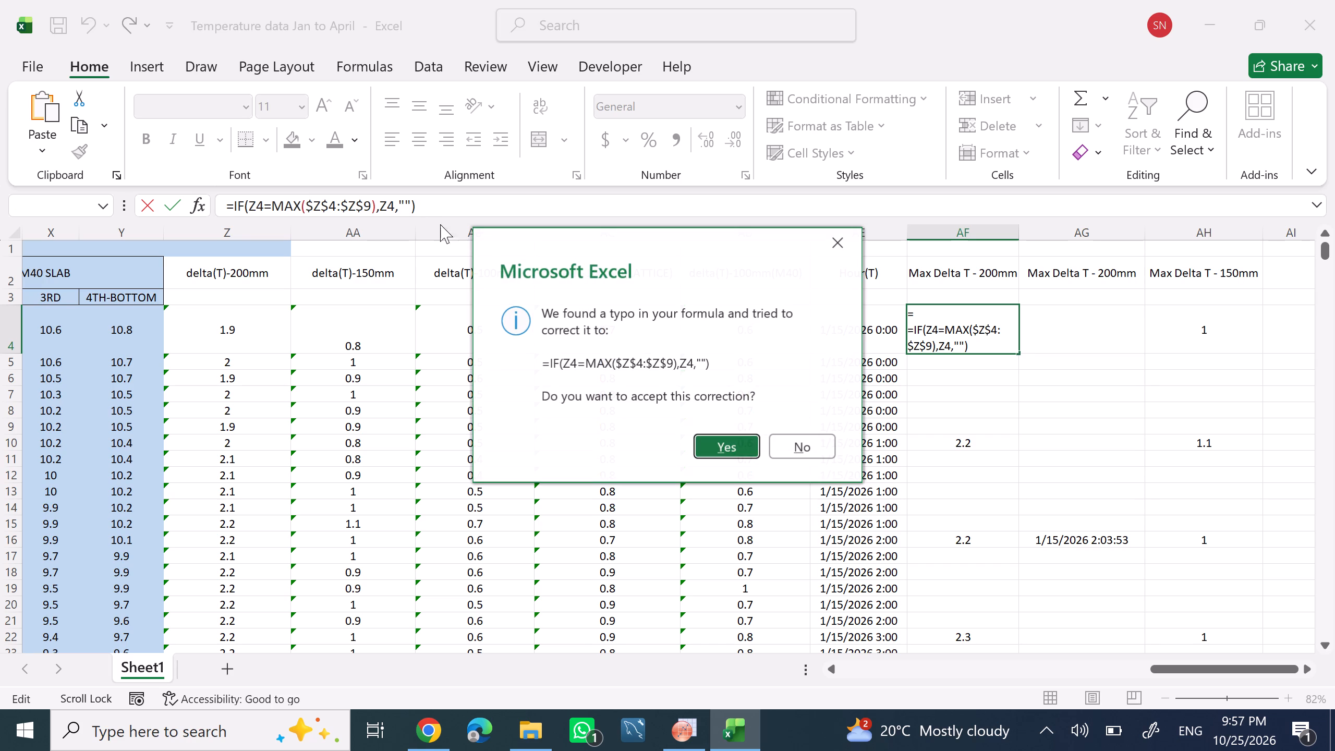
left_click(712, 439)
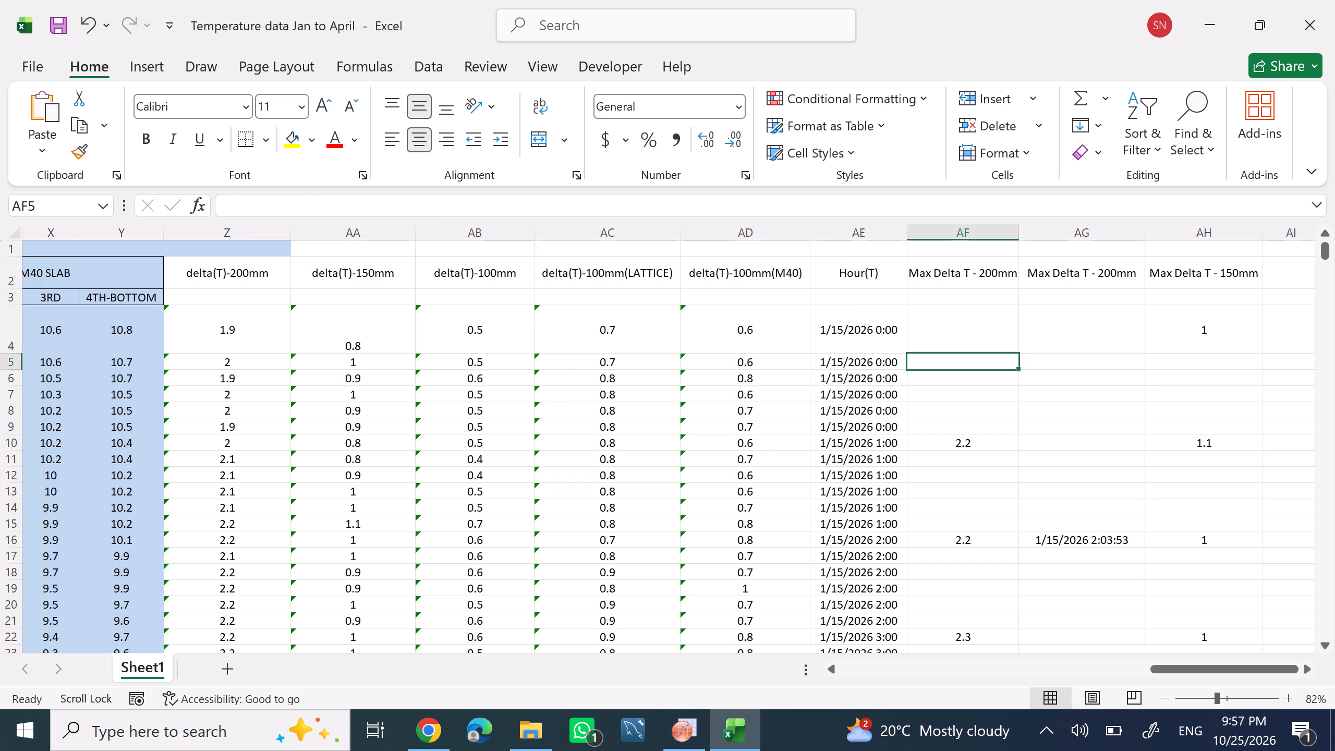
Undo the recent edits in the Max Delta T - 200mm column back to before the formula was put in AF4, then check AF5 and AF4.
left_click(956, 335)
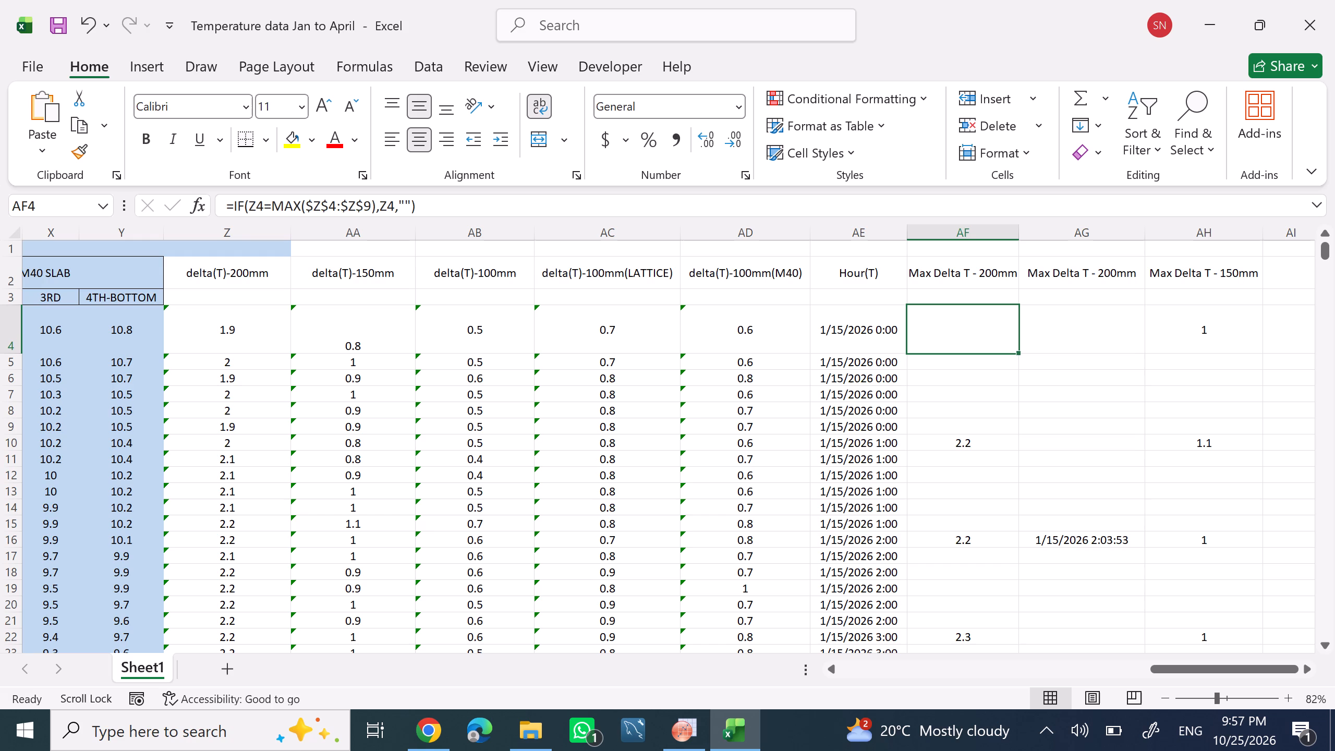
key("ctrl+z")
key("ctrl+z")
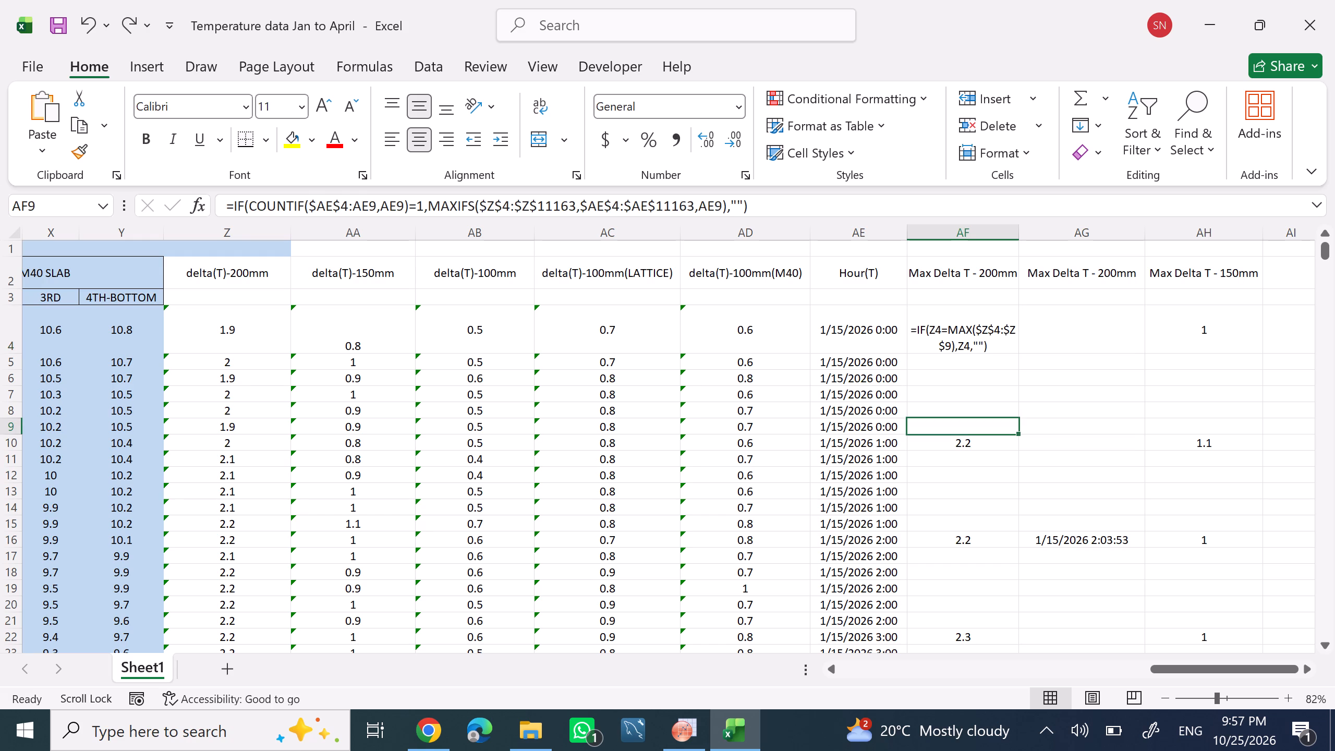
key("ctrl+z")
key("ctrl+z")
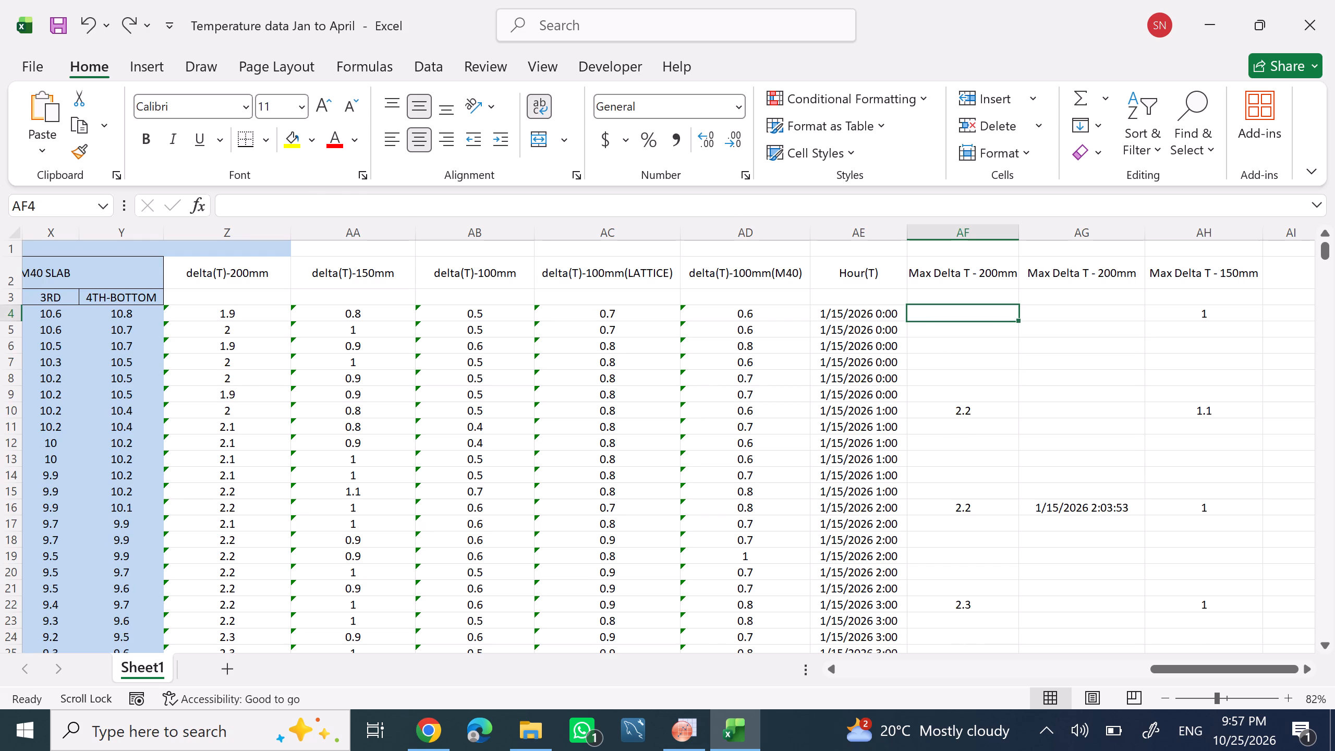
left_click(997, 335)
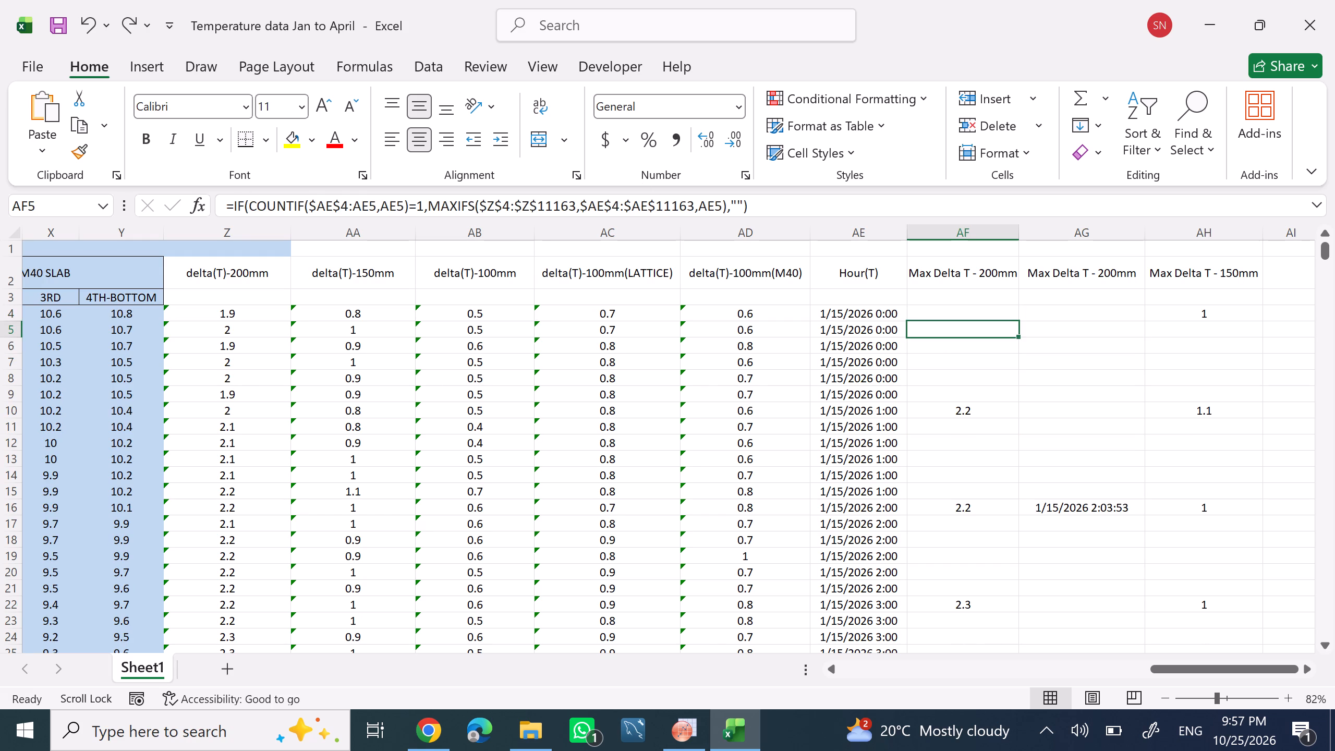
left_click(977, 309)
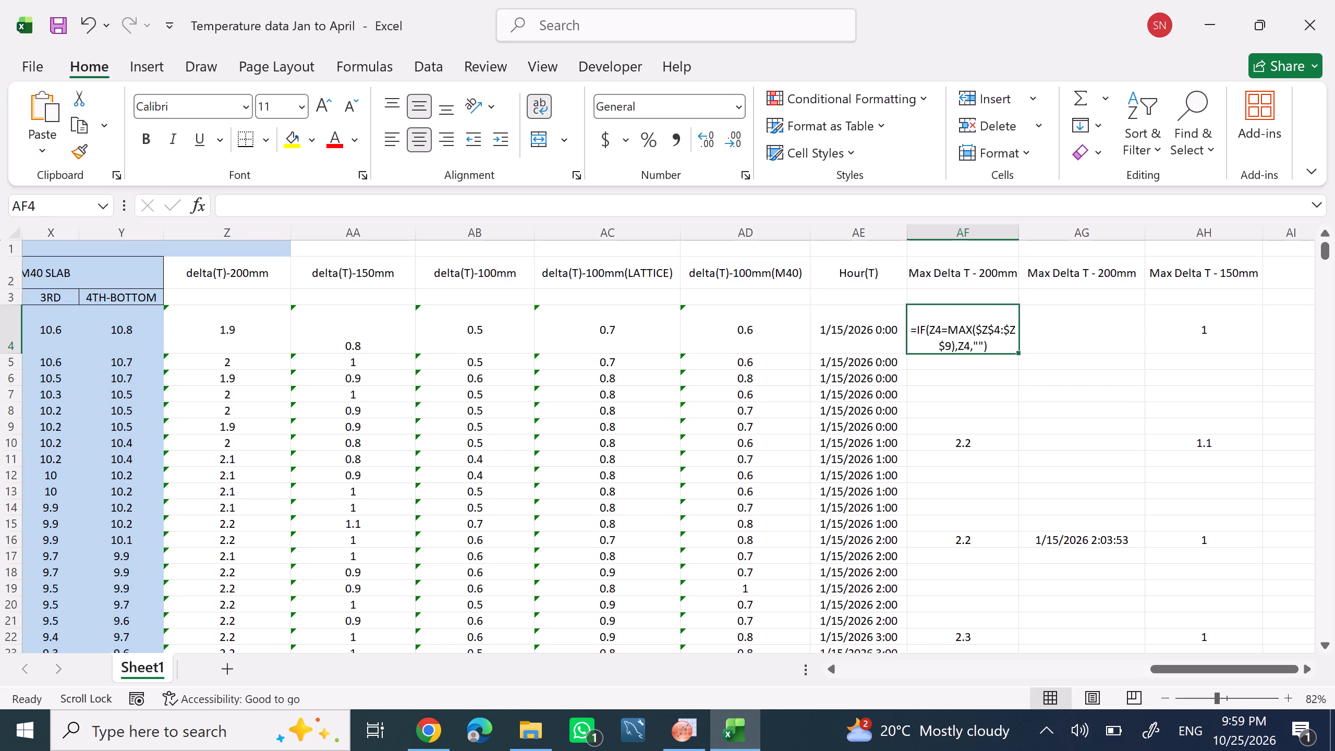
key("Delete")
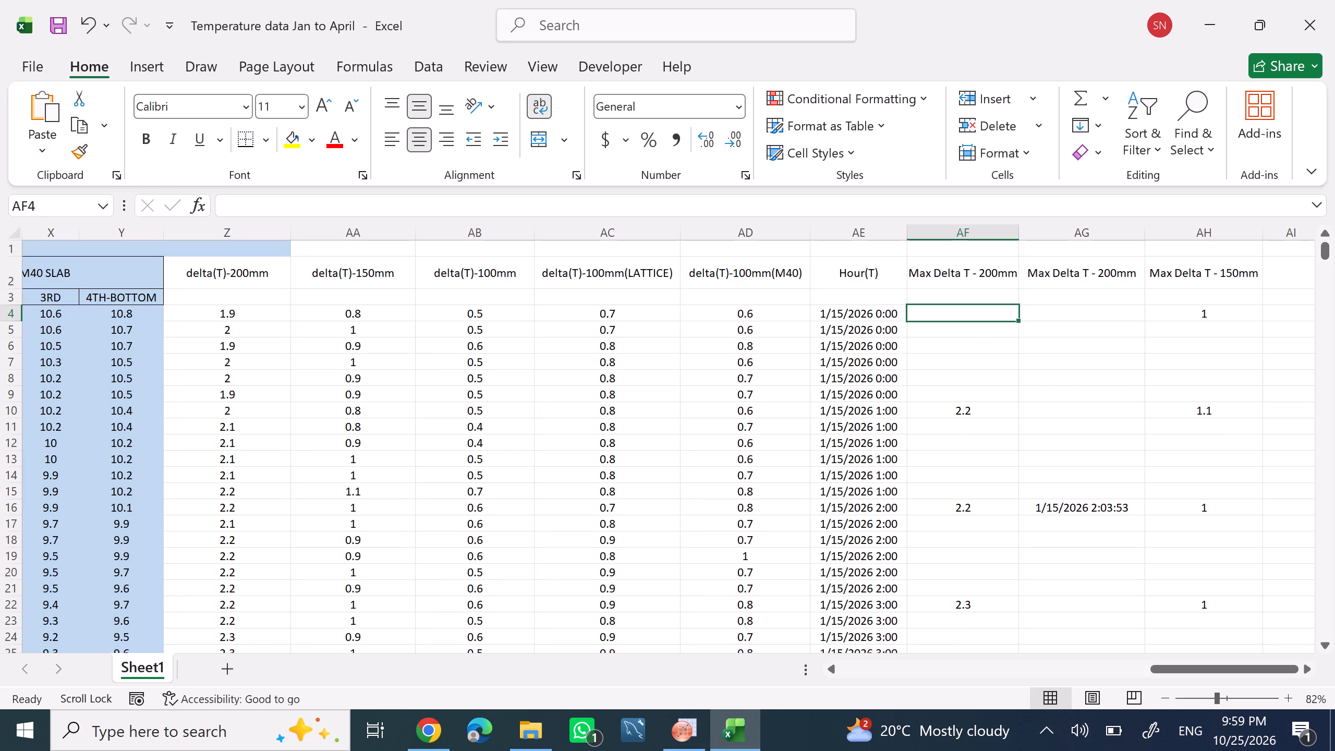
key("ctrl+z")
key("Insert")
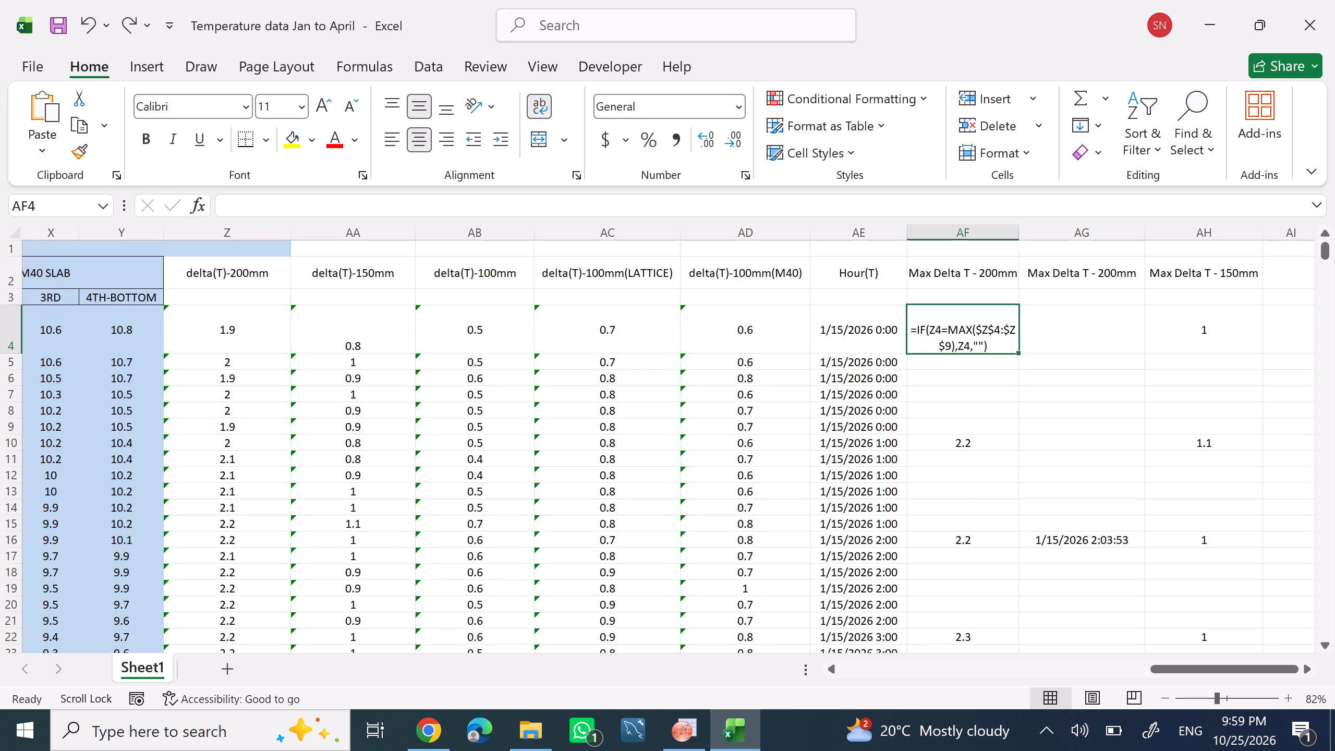
left_click(996, 340)
left_click_drag(991, 346, 980, 349)
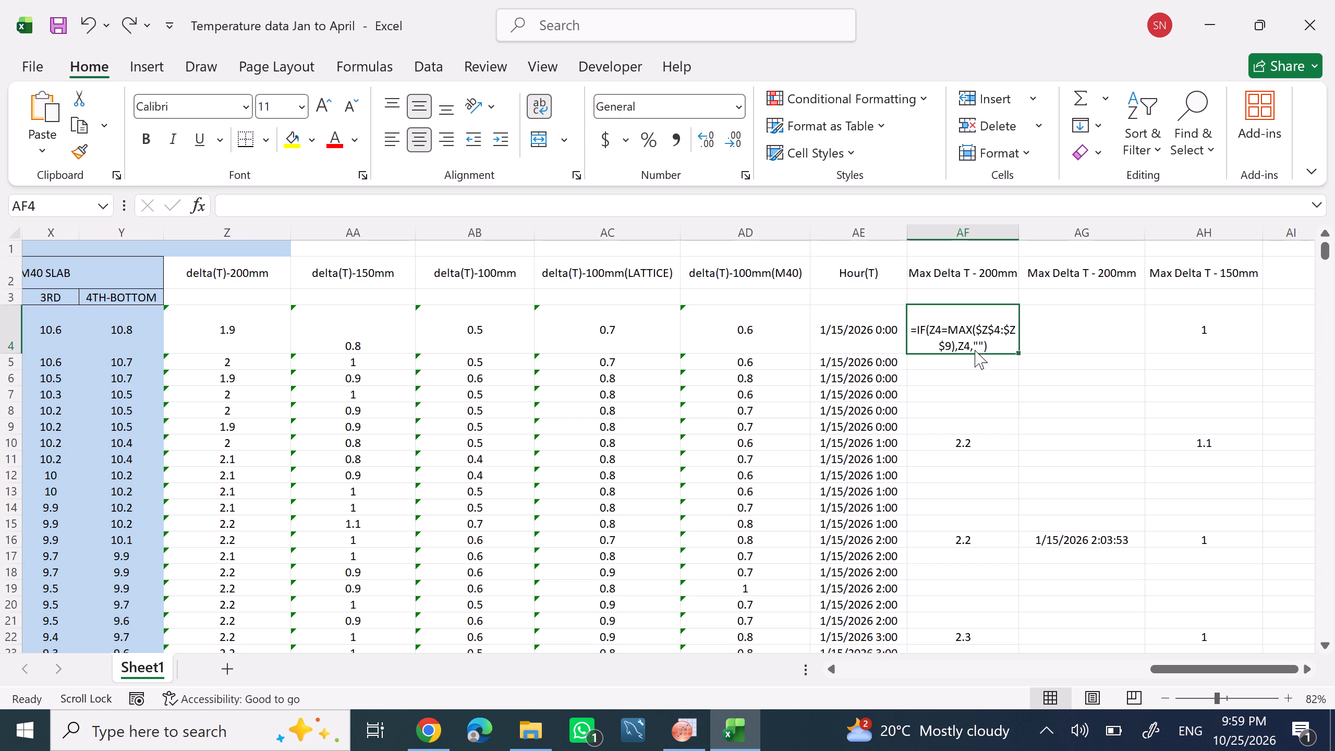
left_click(975, 350)
triple_click(968, 342)
key("ctrl+a")
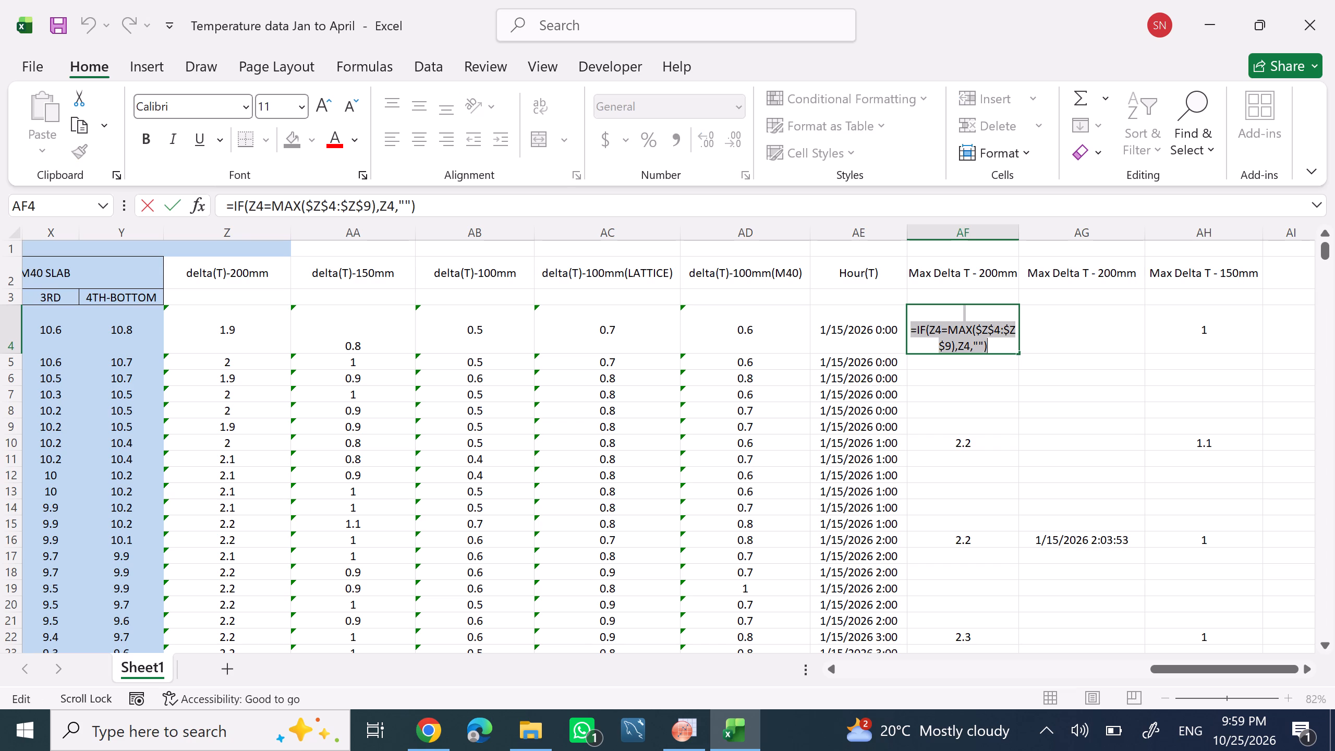
key("BackSpace")
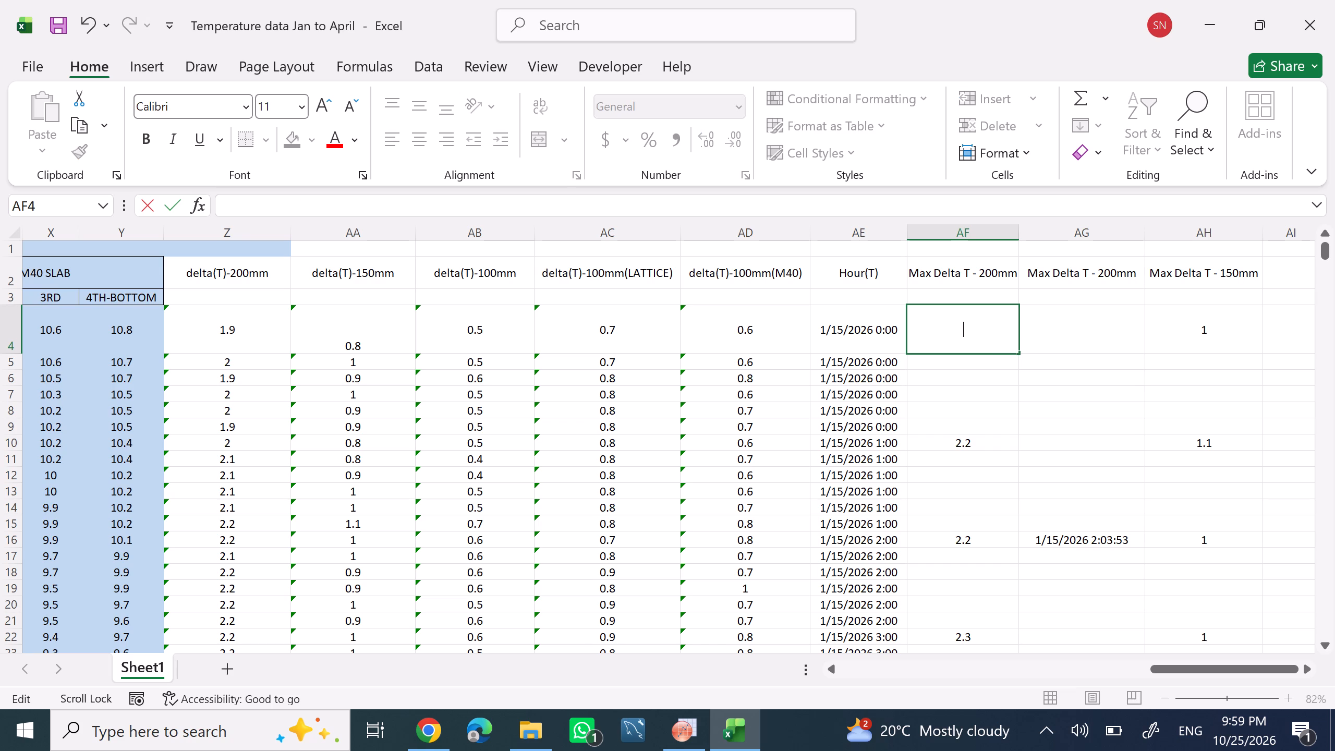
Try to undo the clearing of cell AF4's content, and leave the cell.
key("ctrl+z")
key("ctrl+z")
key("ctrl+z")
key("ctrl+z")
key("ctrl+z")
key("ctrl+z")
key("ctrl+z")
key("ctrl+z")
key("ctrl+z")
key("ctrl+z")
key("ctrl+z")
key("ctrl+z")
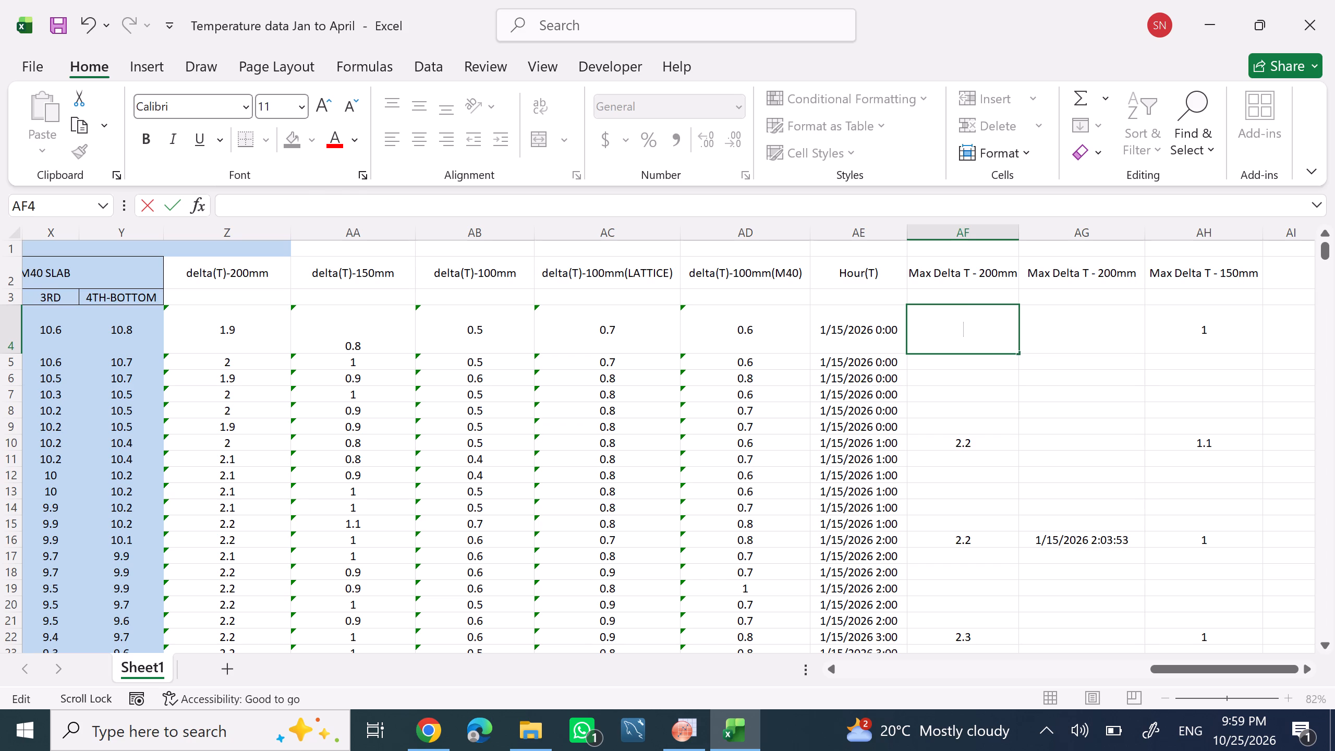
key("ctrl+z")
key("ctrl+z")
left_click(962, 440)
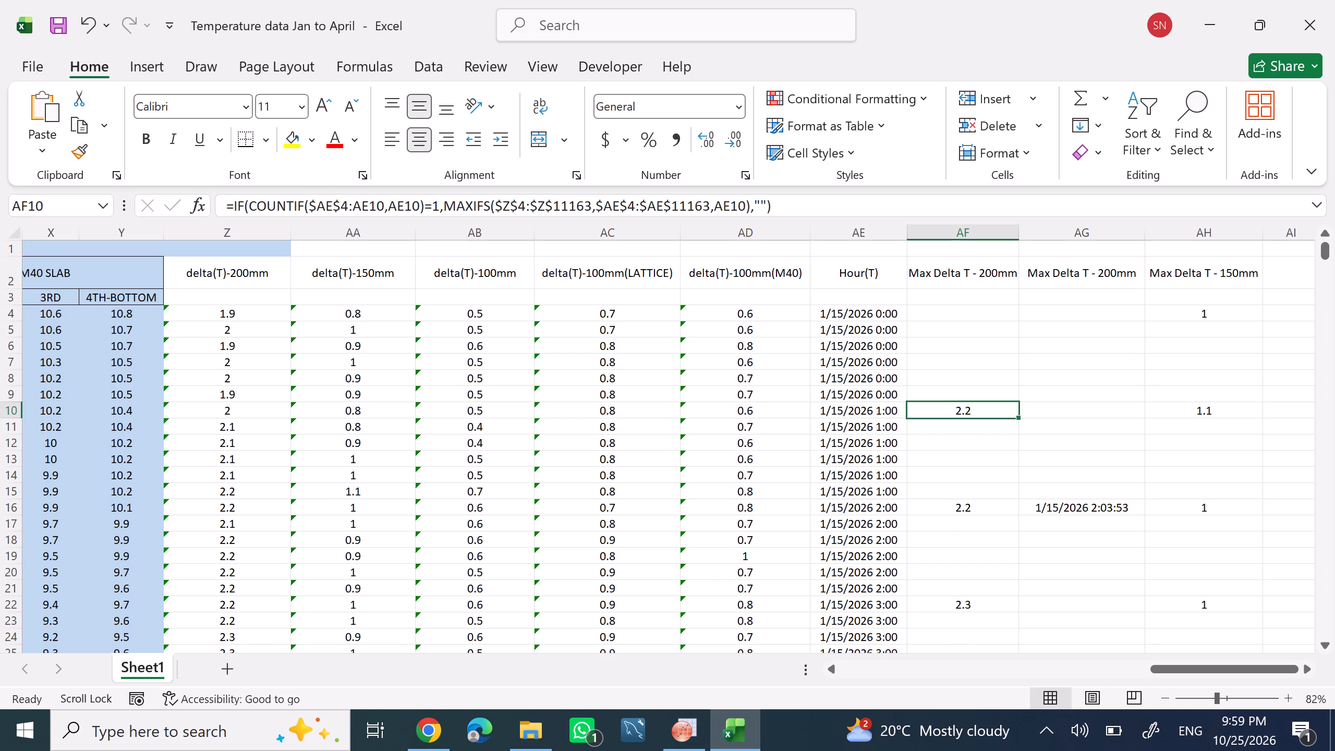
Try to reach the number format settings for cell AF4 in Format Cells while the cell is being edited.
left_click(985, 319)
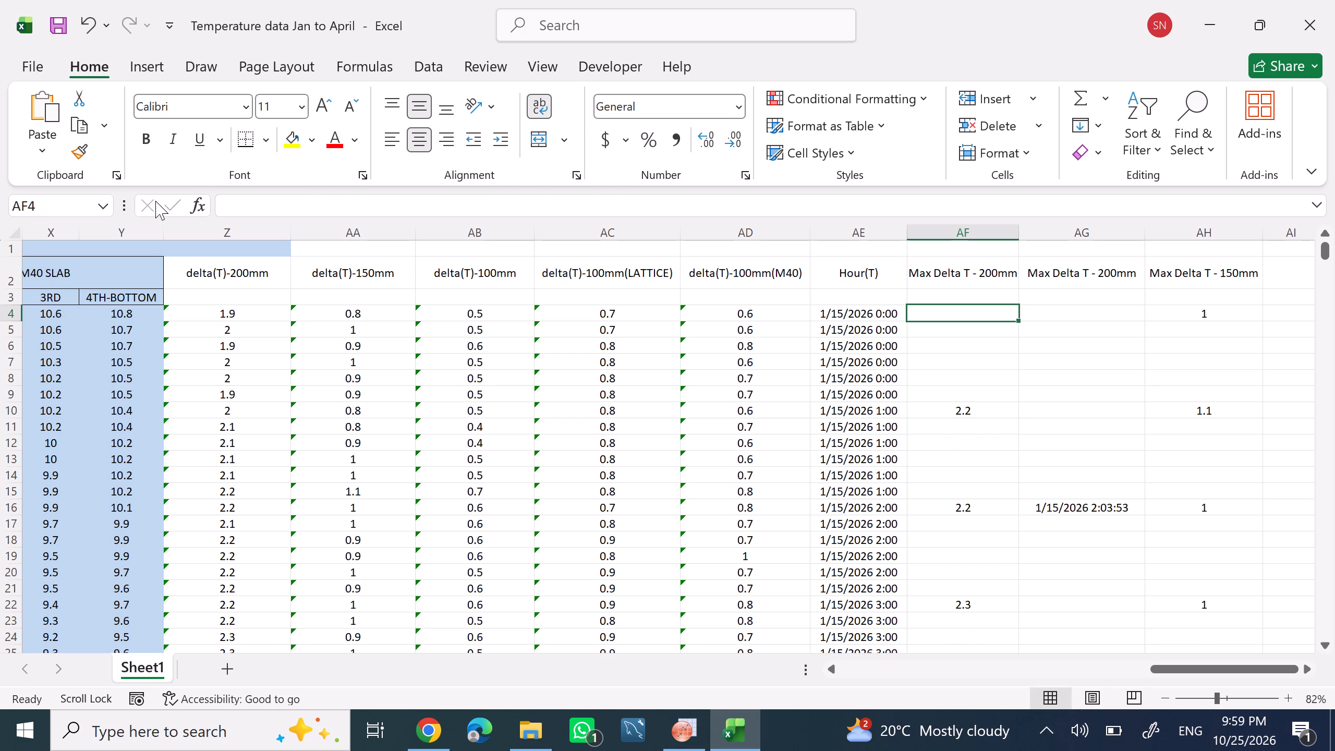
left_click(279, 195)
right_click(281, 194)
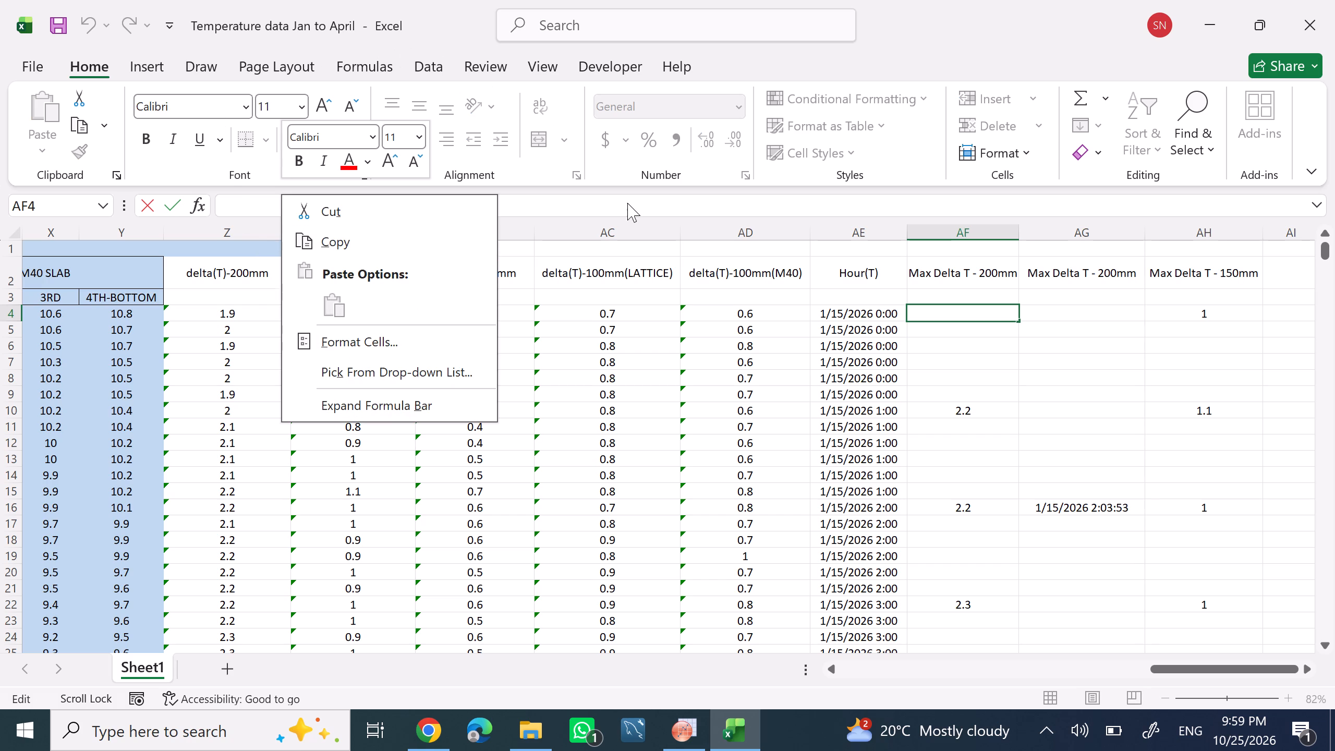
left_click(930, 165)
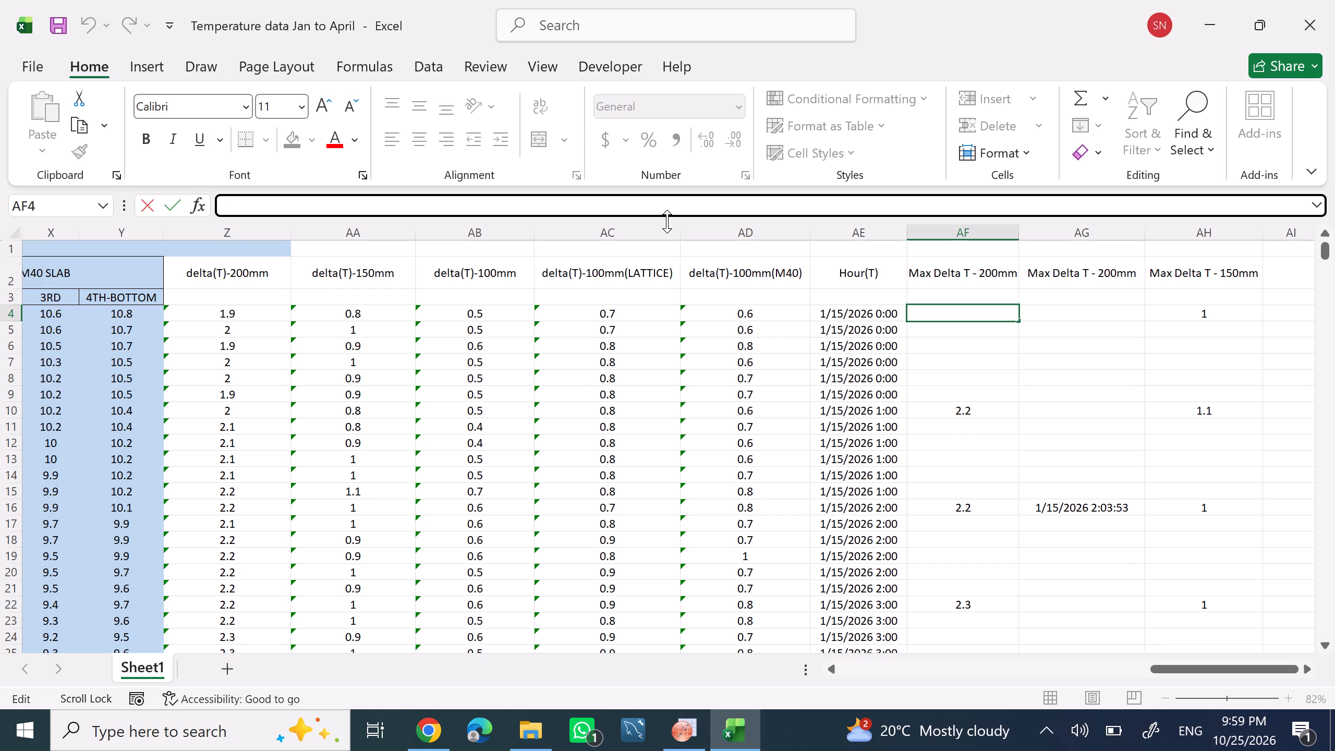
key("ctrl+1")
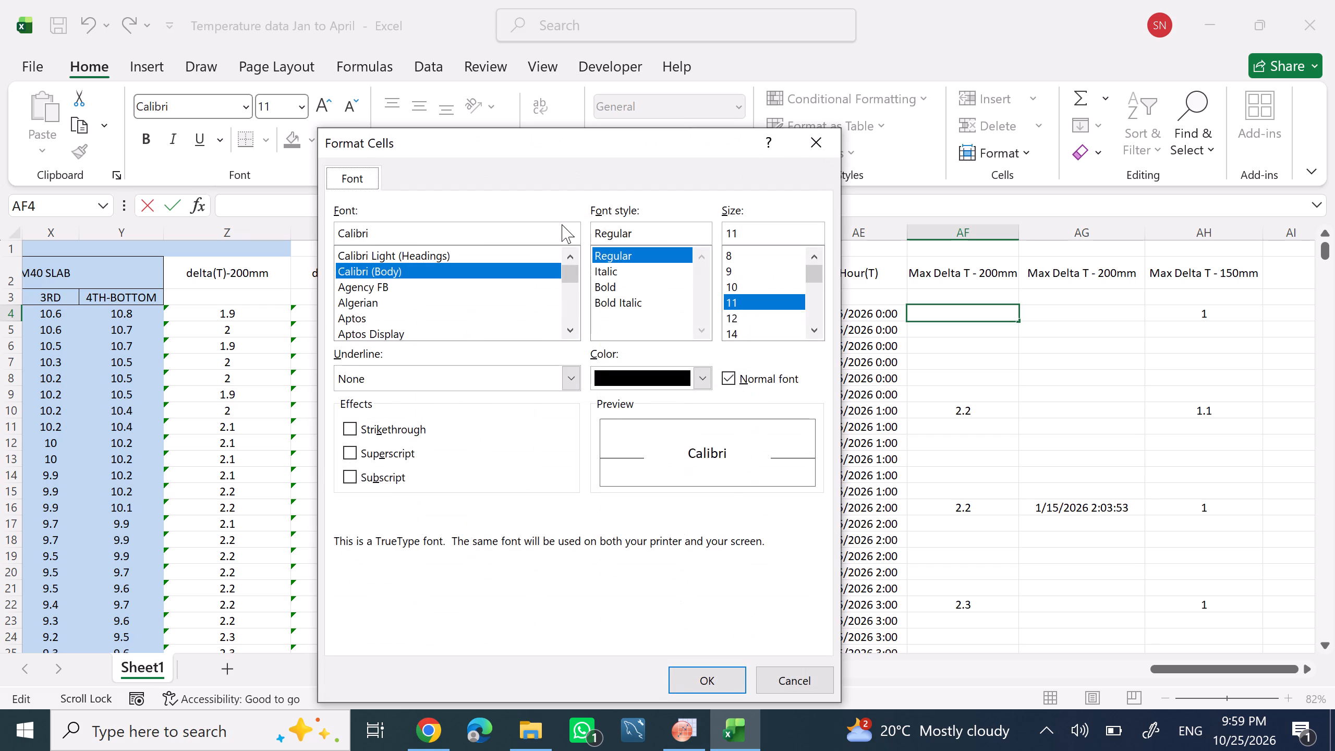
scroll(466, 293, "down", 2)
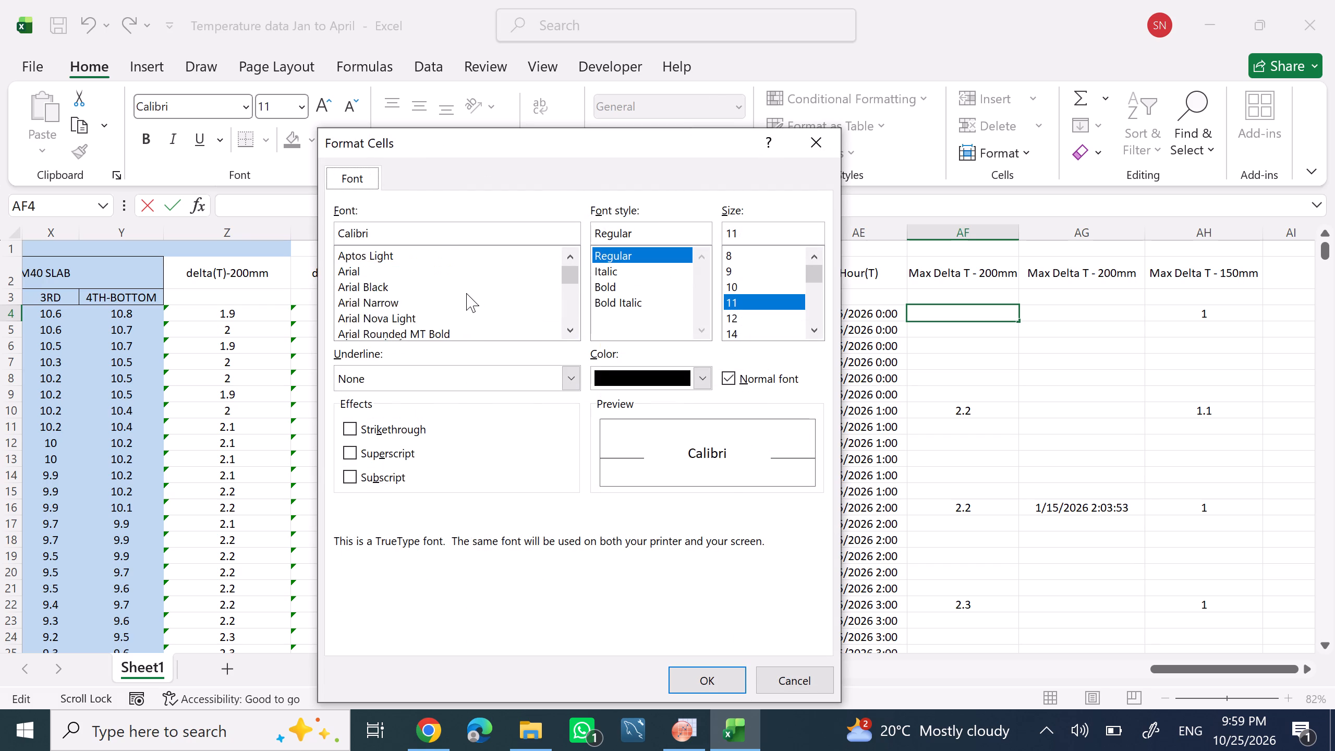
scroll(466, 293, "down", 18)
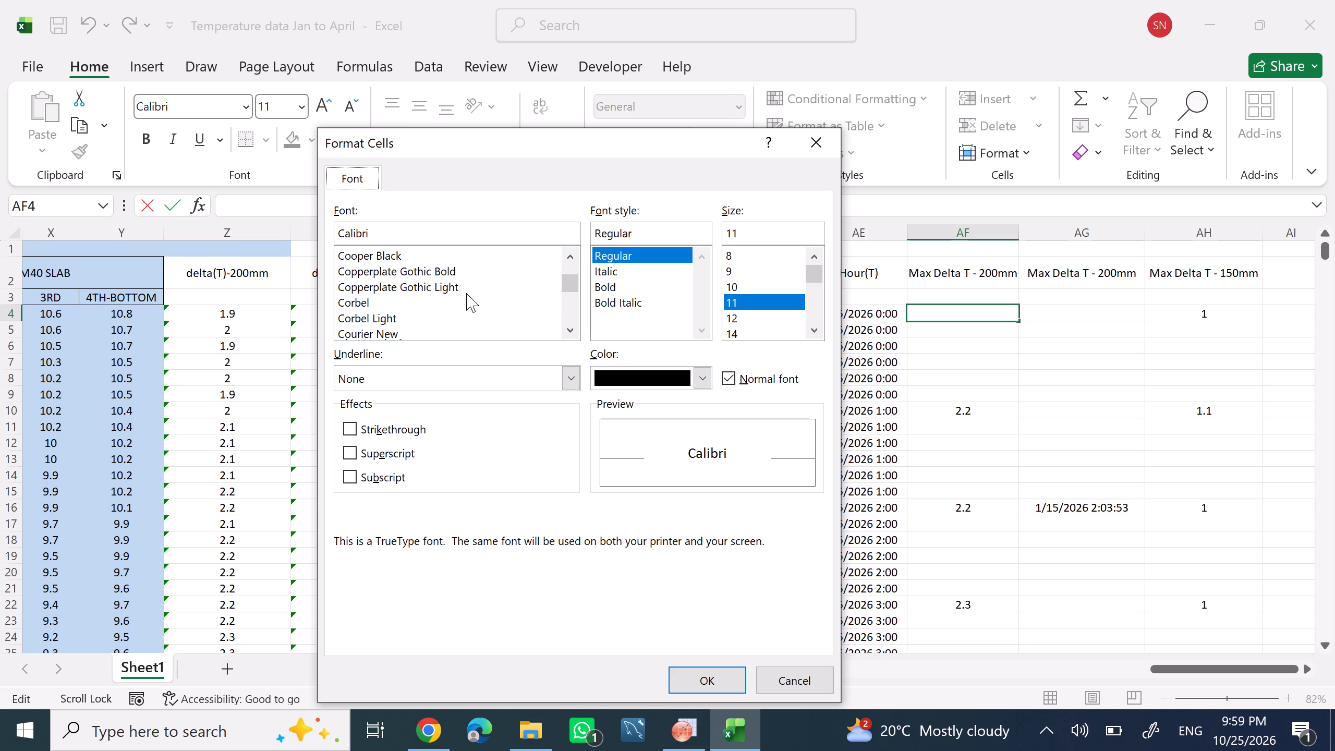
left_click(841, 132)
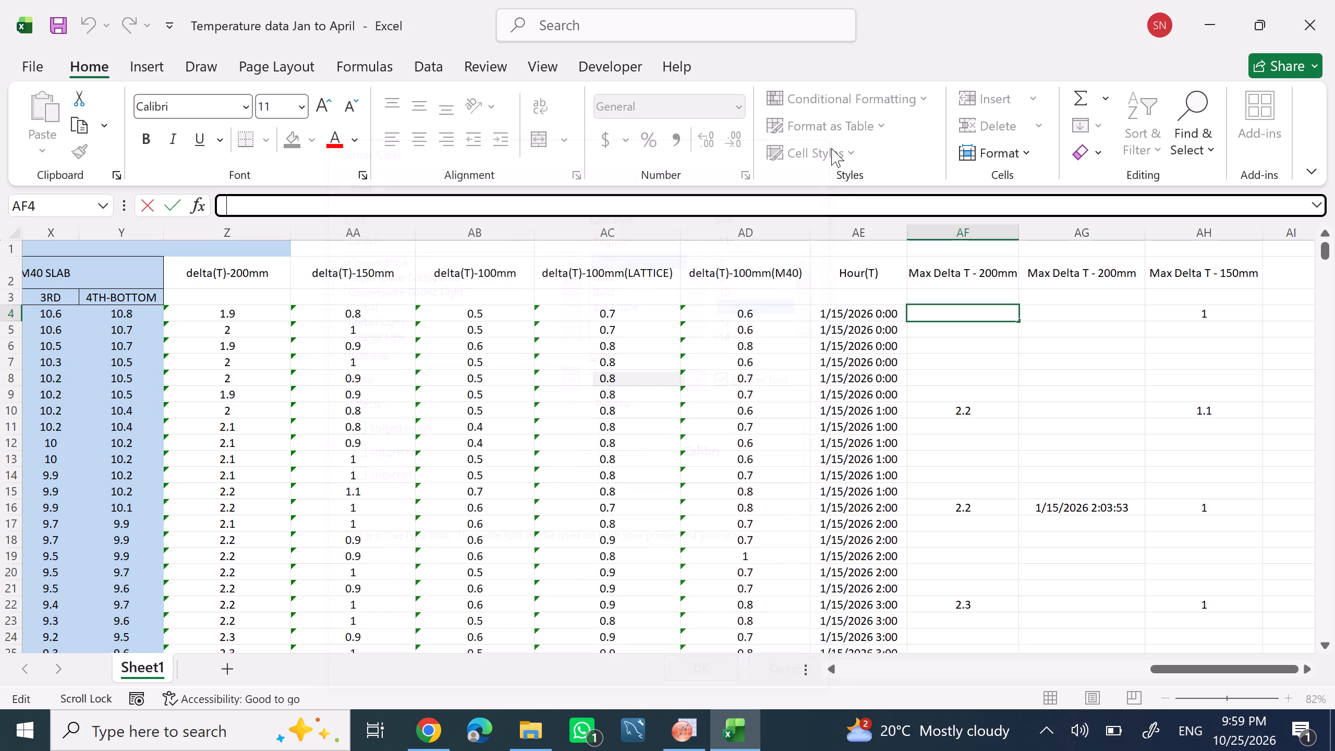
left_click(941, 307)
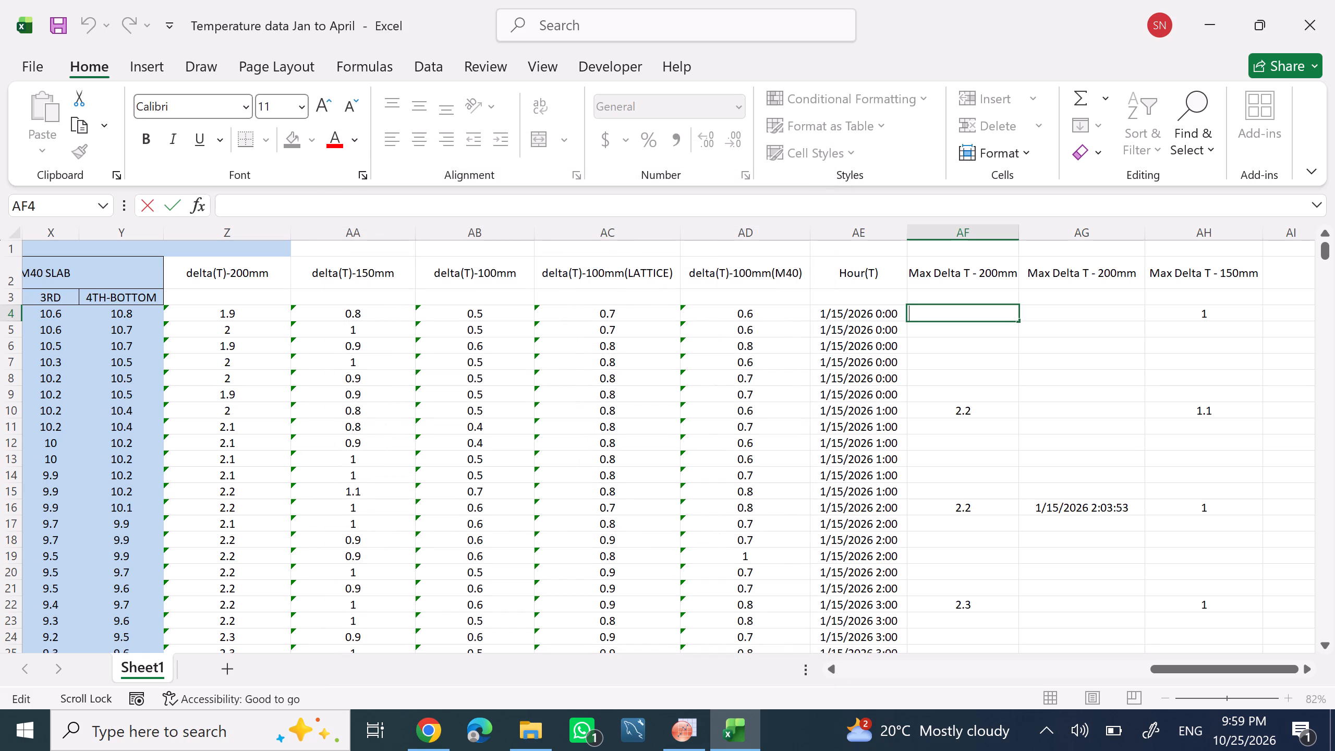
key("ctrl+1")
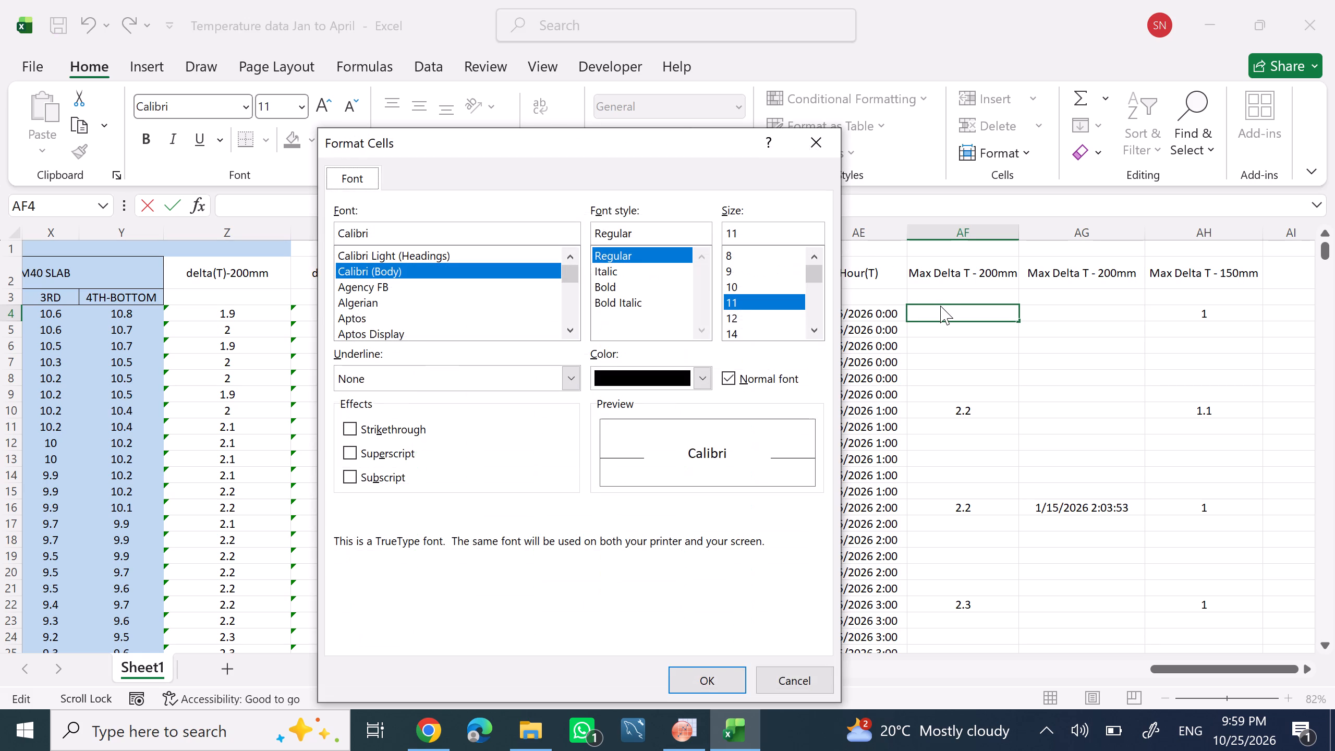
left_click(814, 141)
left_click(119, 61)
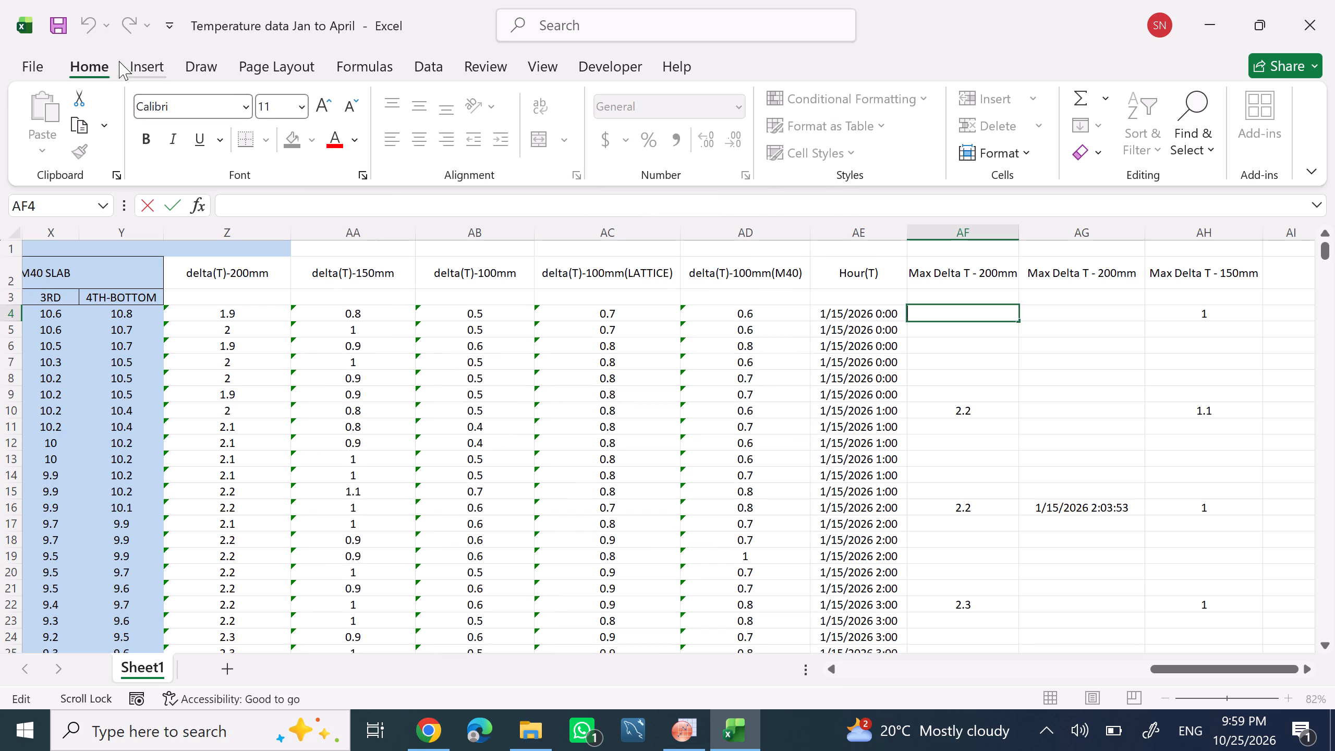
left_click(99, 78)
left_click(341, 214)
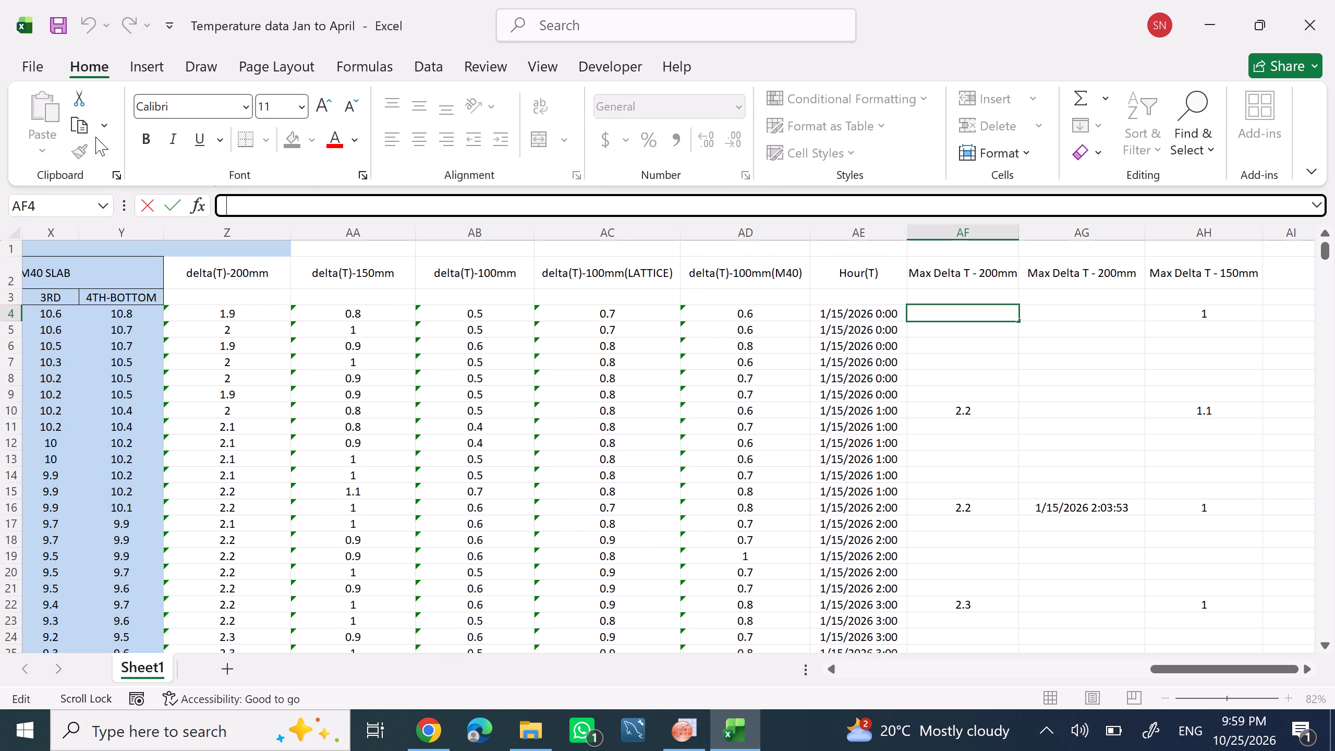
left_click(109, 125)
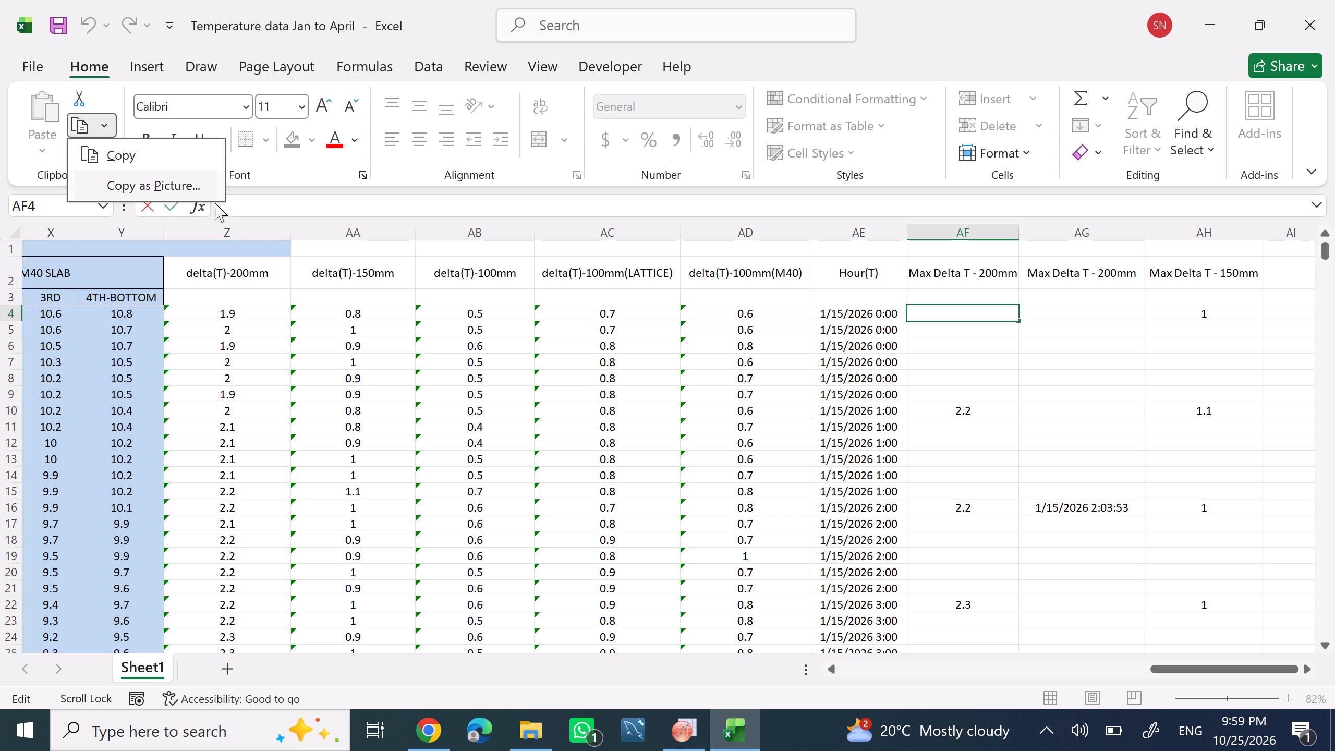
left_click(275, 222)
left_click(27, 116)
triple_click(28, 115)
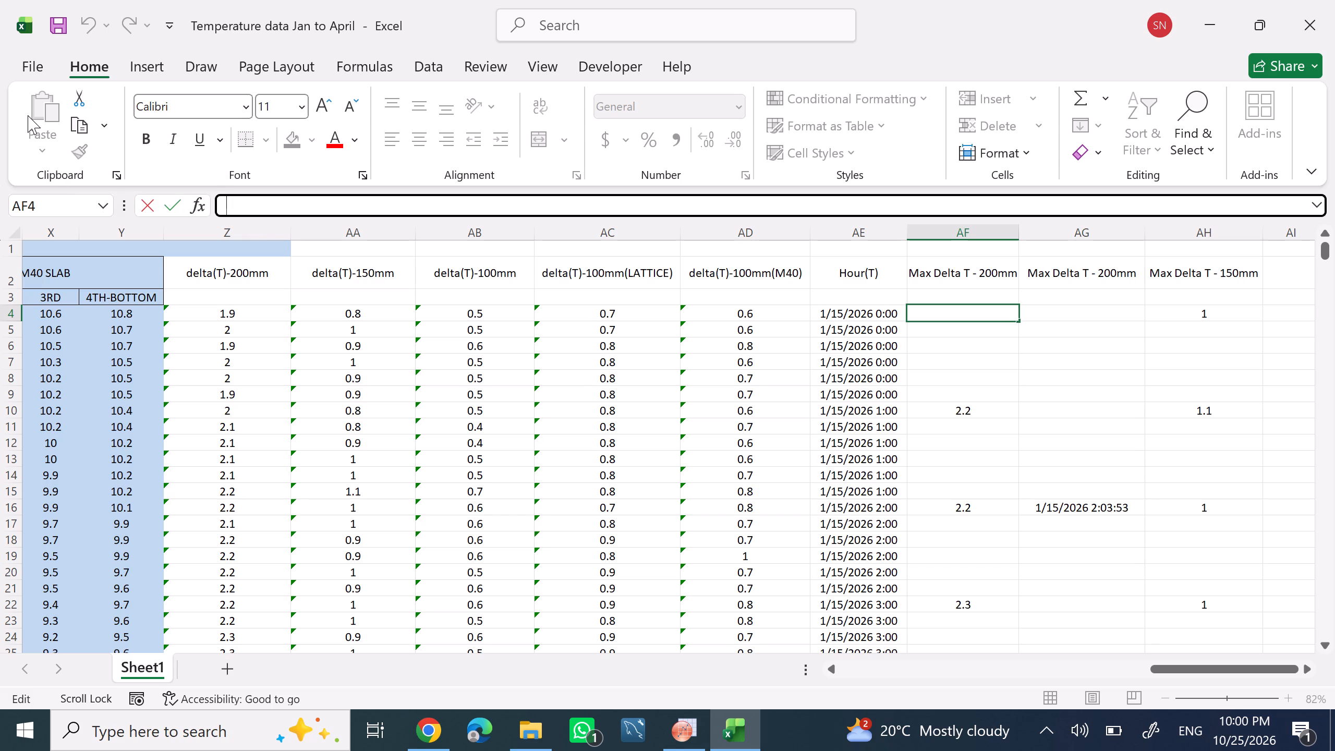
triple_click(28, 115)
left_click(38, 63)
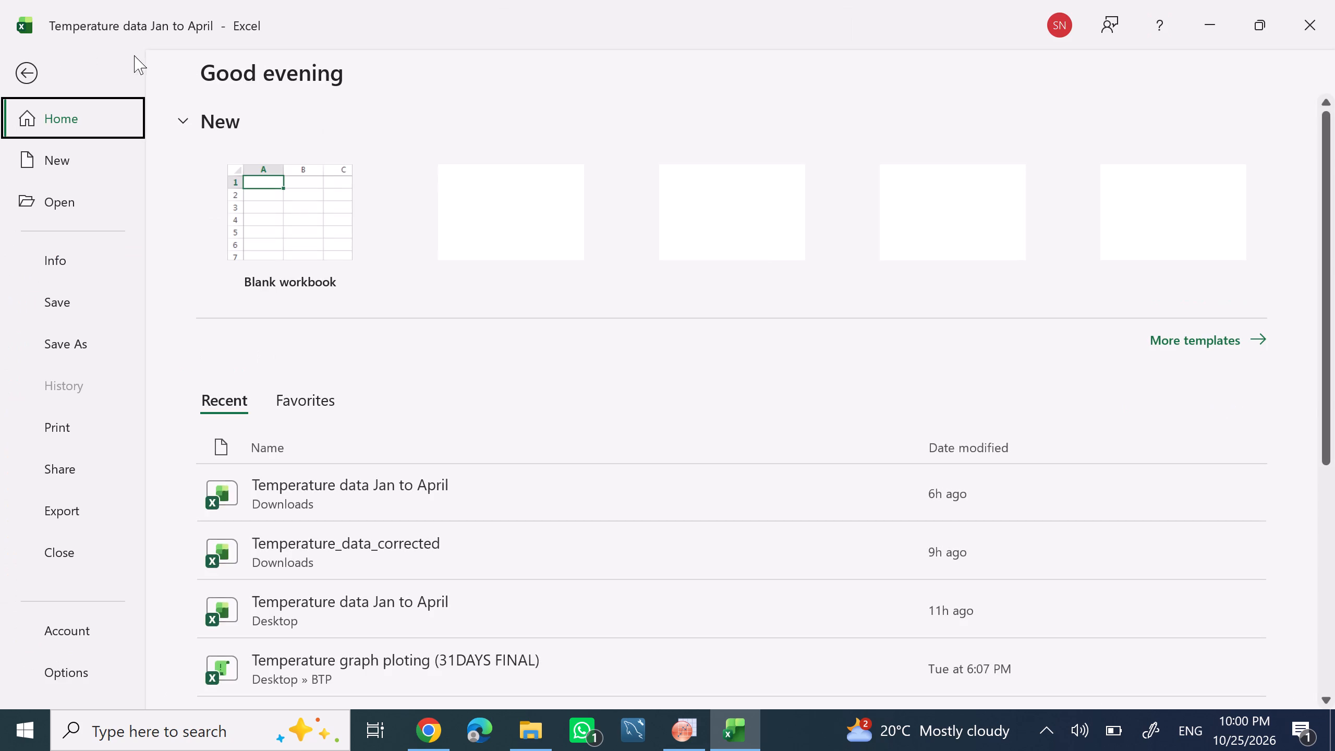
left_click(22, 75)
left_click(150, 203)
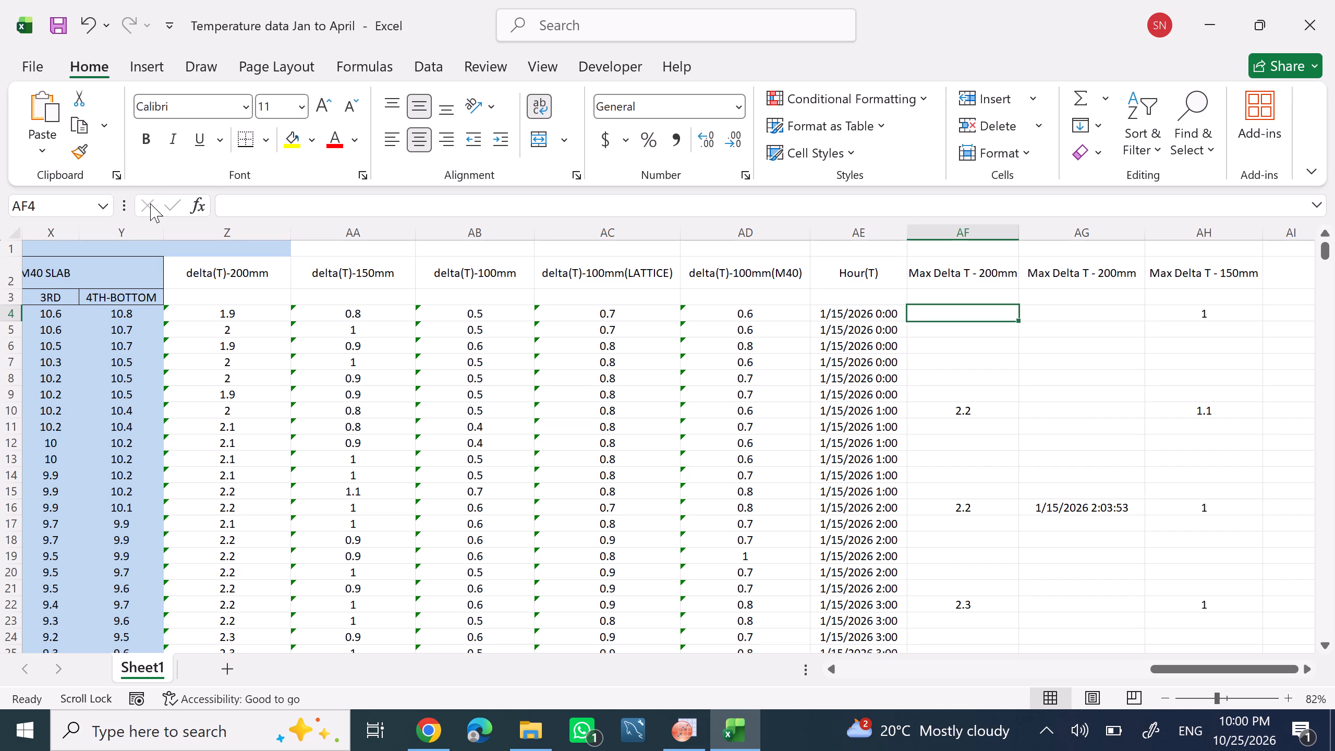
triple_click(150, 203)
Apply the General number format to cell AF4 in Format Cells.
left_click(978, 337)
left_click(976, 304)
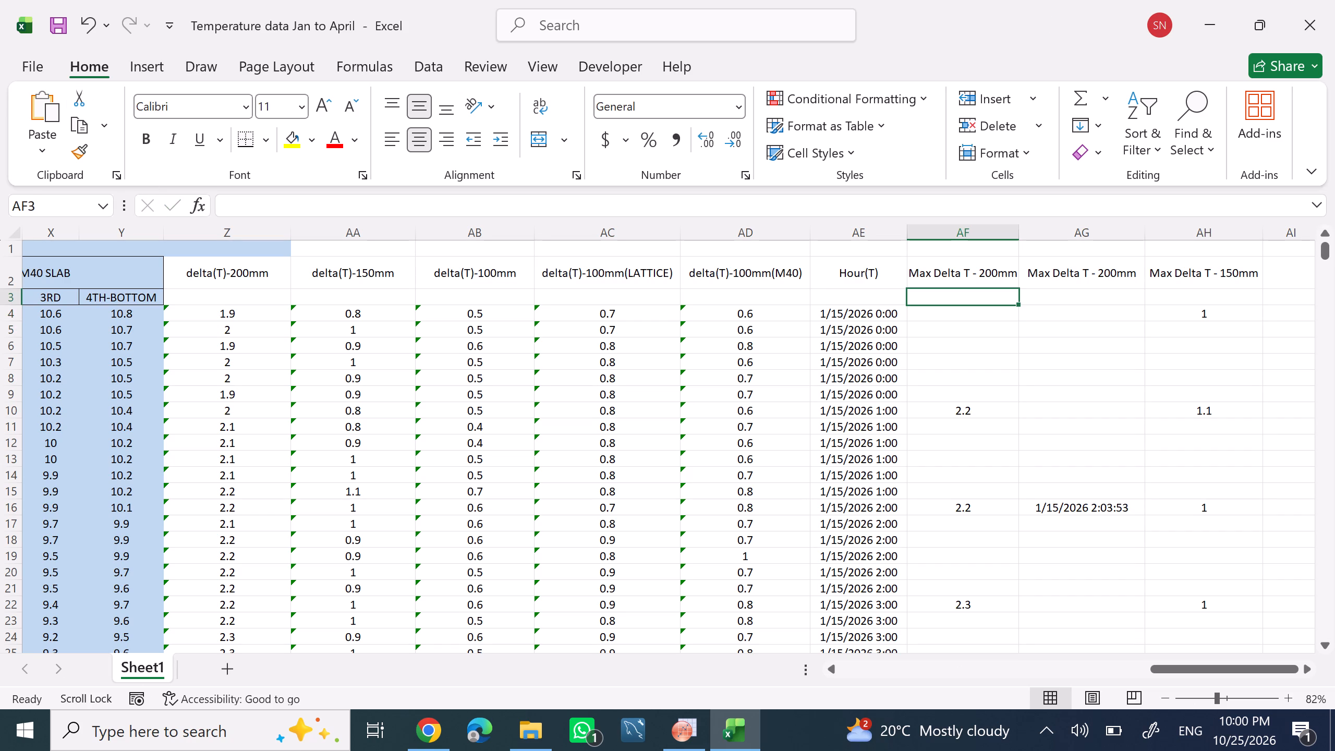
left_click(985, 322)
left_click(970, 313)
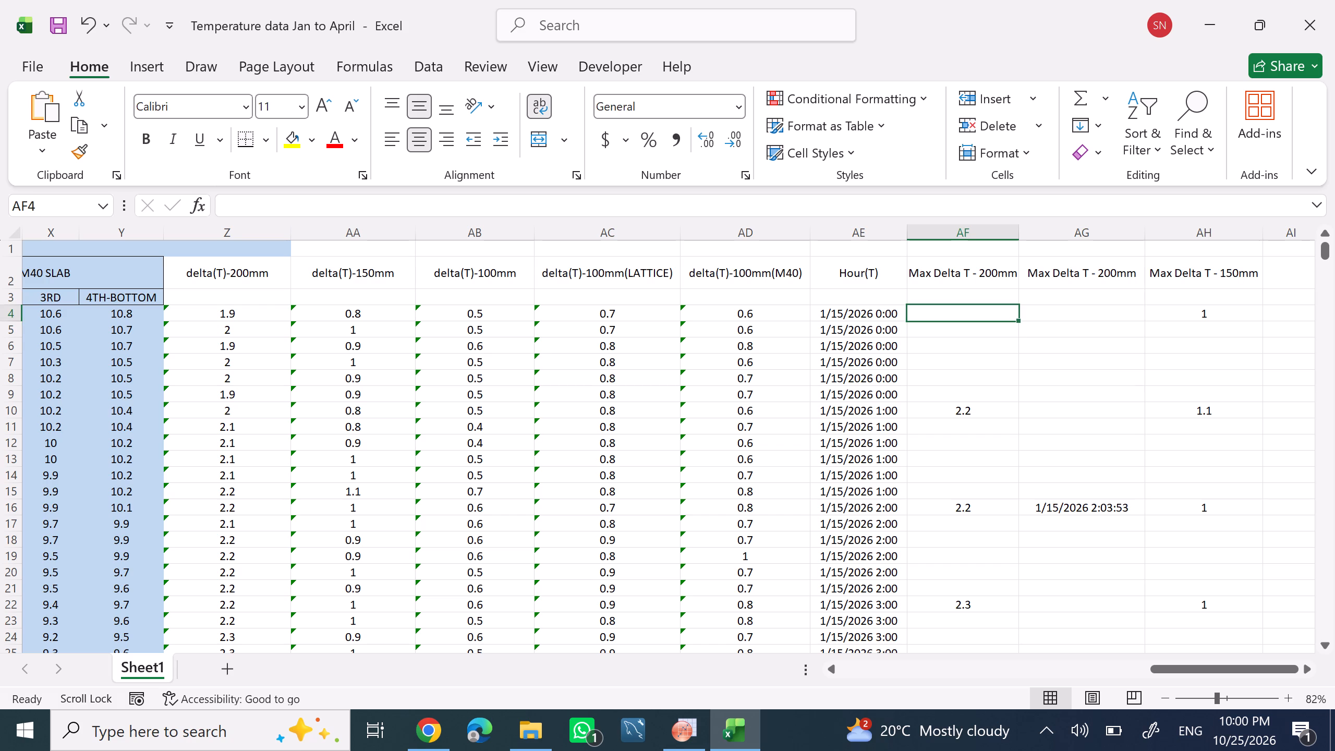
key("ctrl+1")
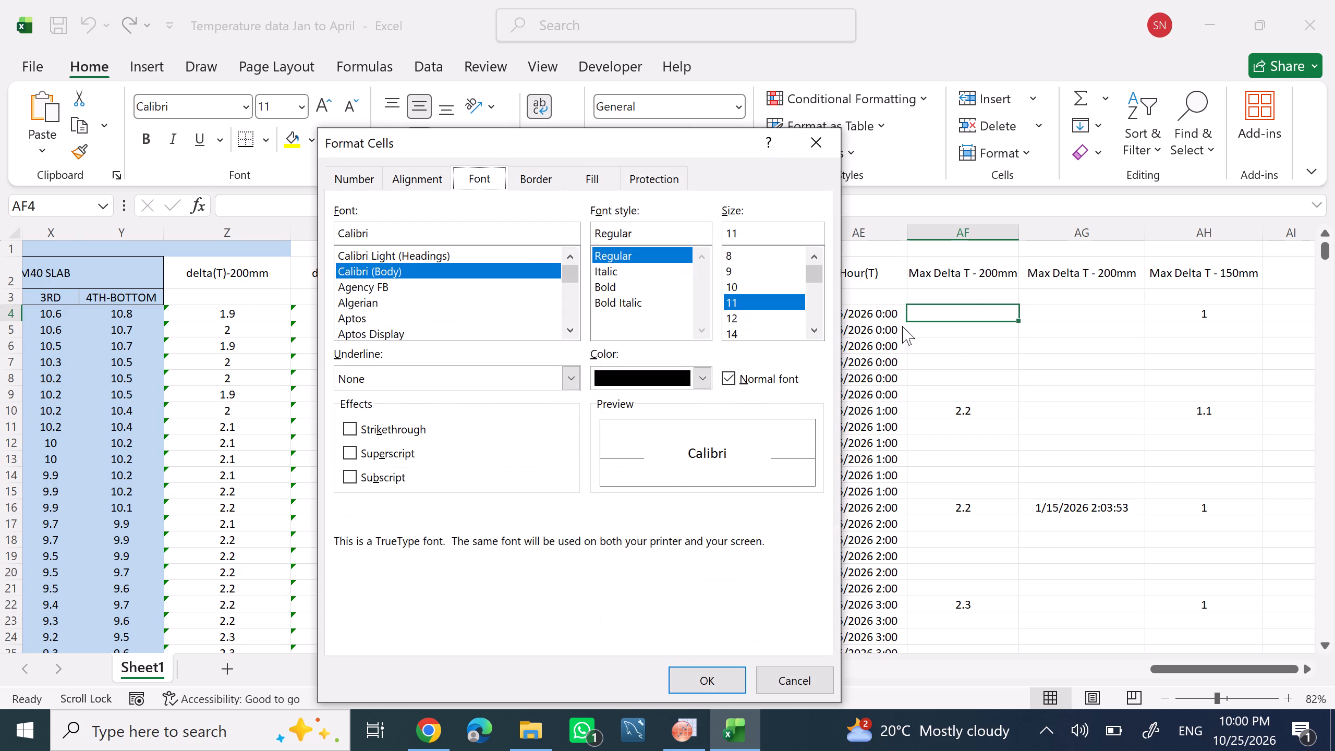
left_click(364, 173)
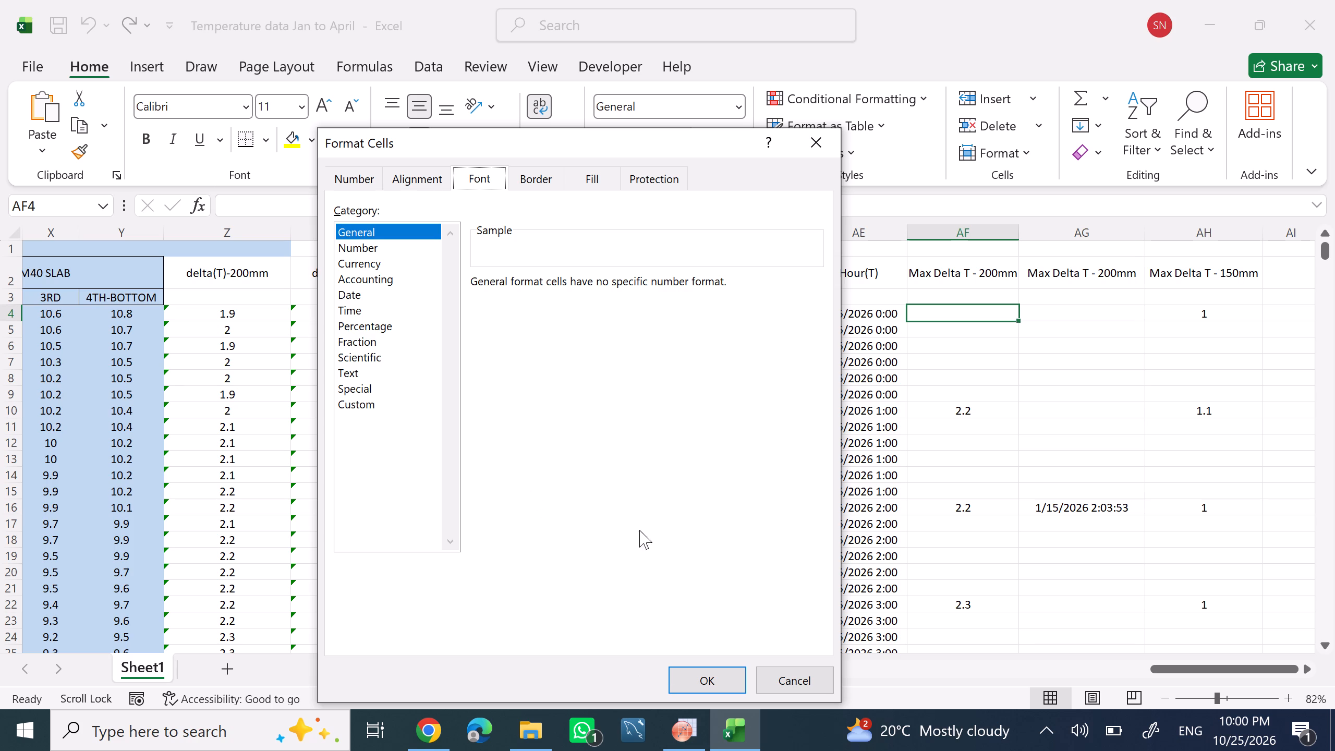
left_click(630, 232)
left_click(722, 673)
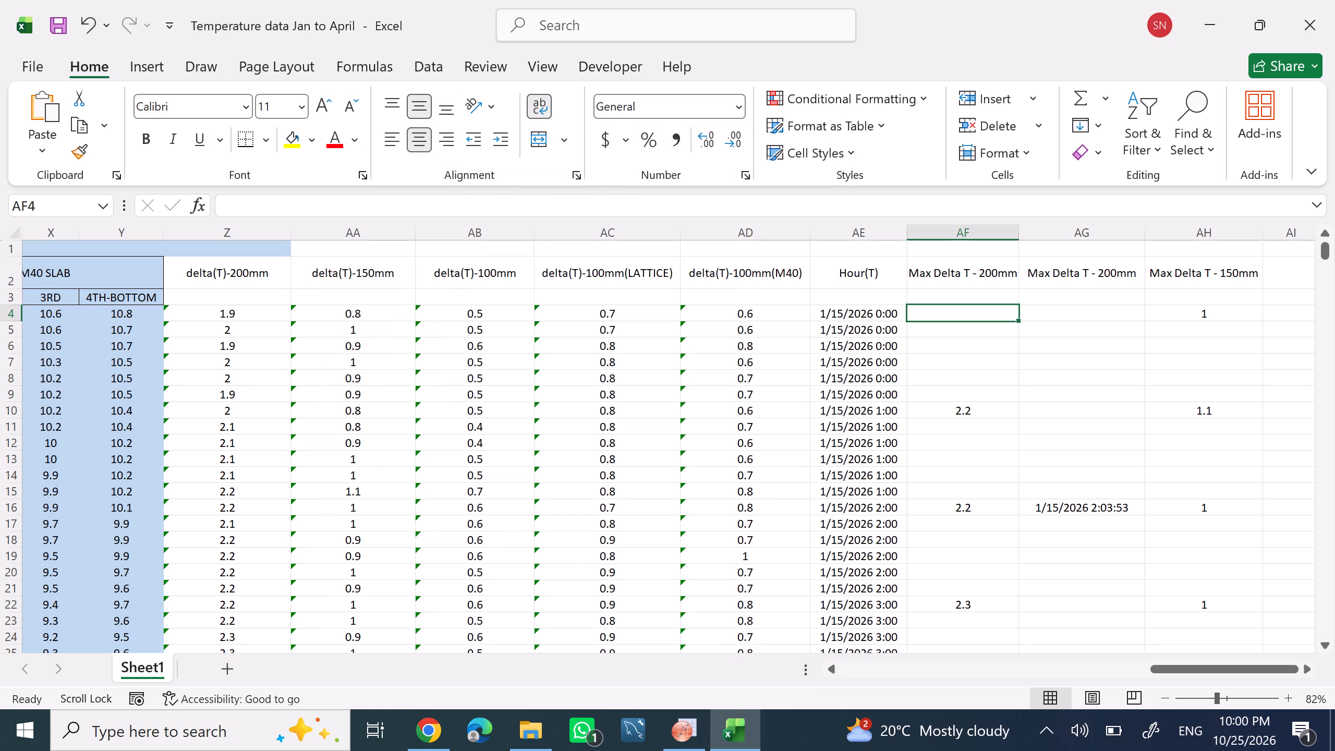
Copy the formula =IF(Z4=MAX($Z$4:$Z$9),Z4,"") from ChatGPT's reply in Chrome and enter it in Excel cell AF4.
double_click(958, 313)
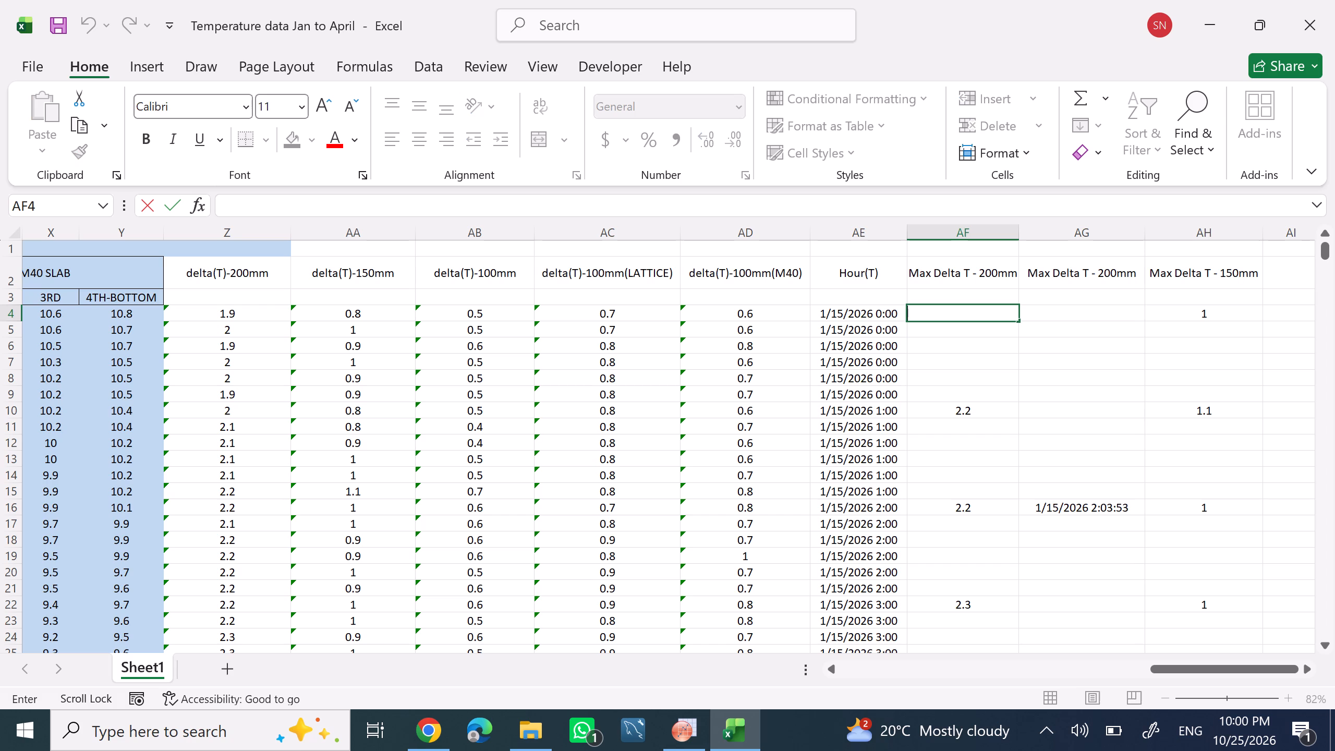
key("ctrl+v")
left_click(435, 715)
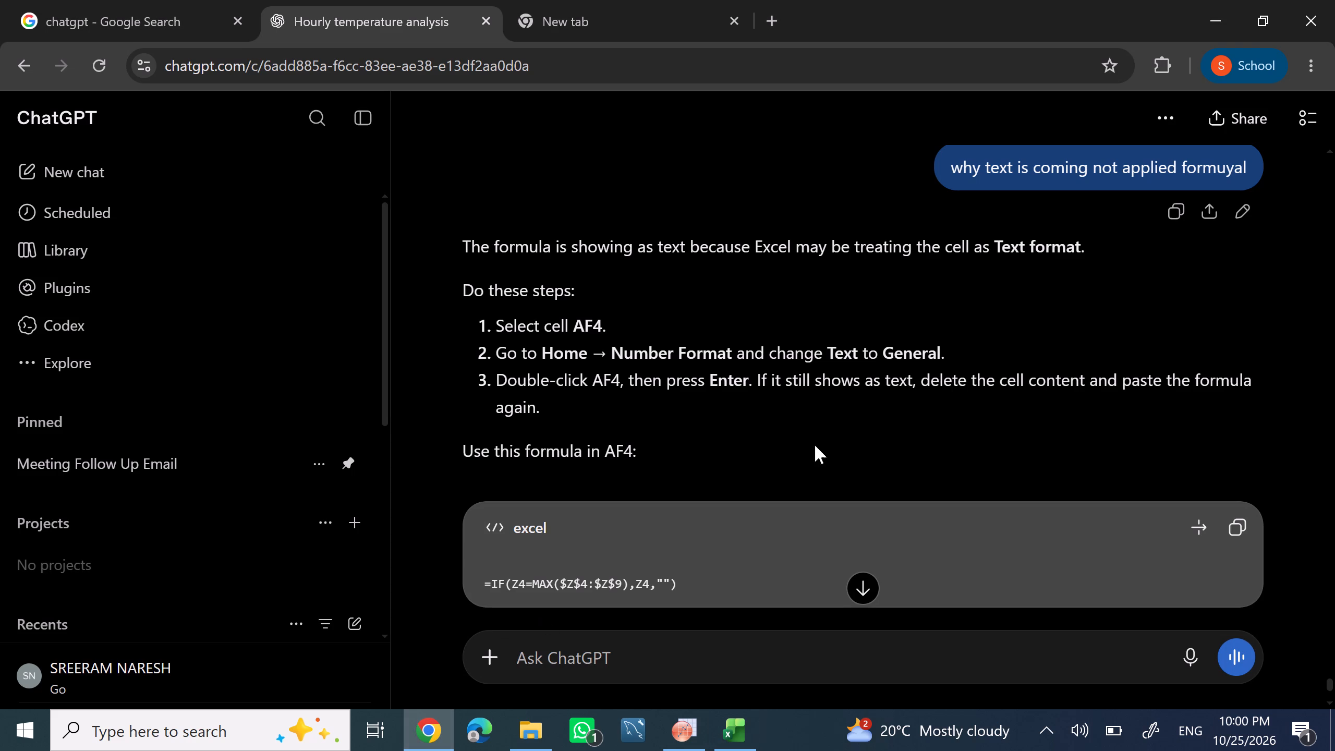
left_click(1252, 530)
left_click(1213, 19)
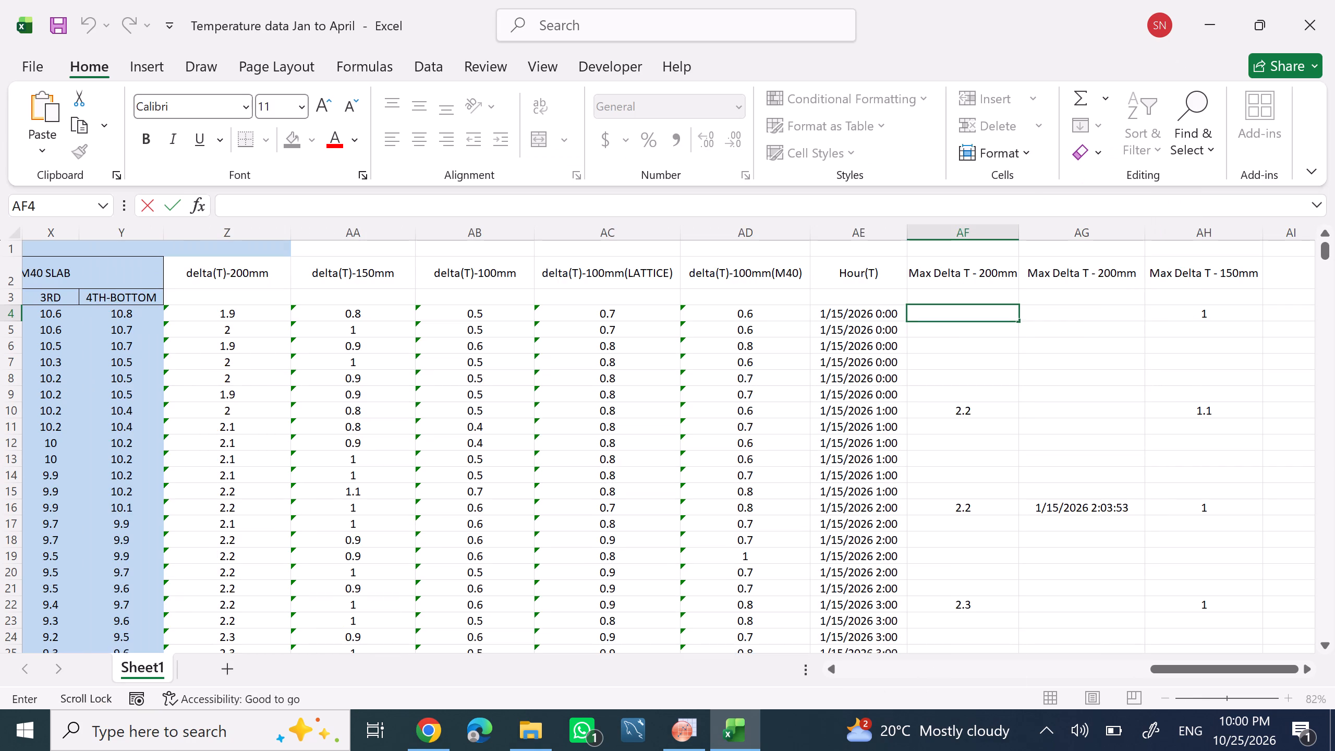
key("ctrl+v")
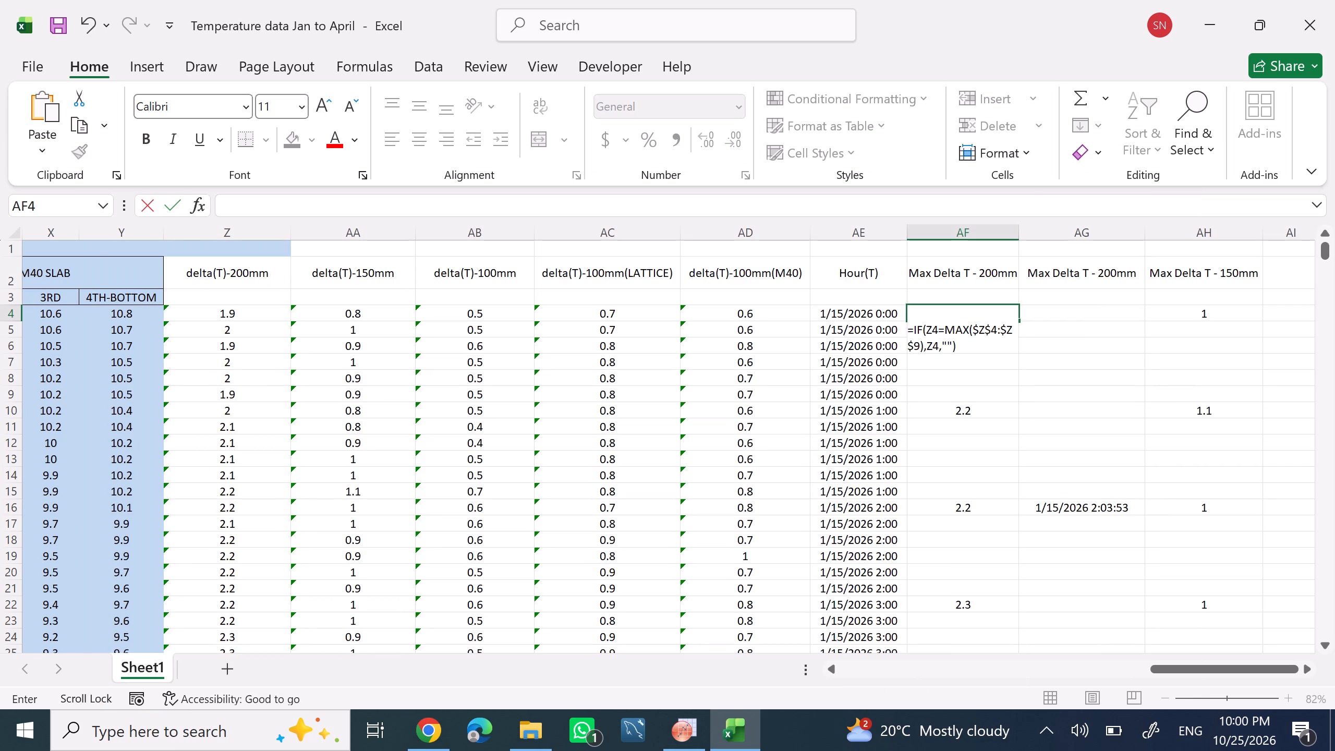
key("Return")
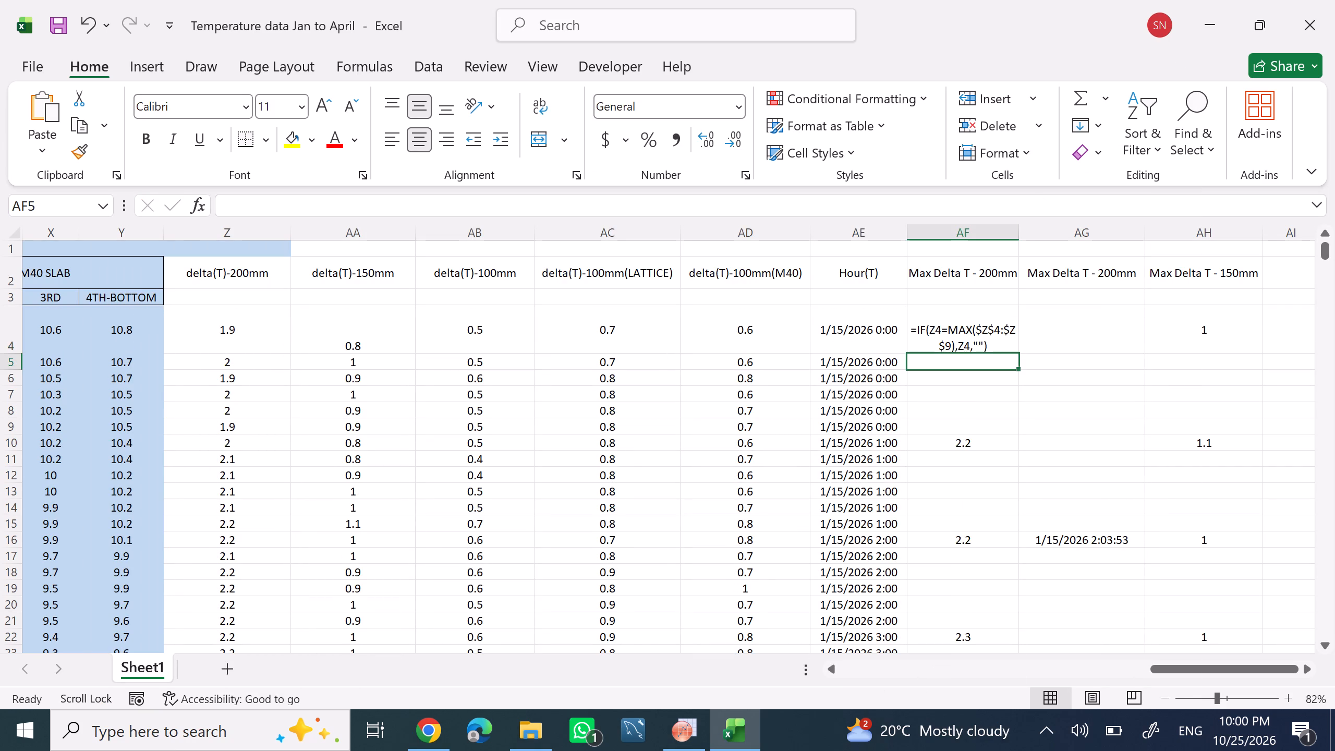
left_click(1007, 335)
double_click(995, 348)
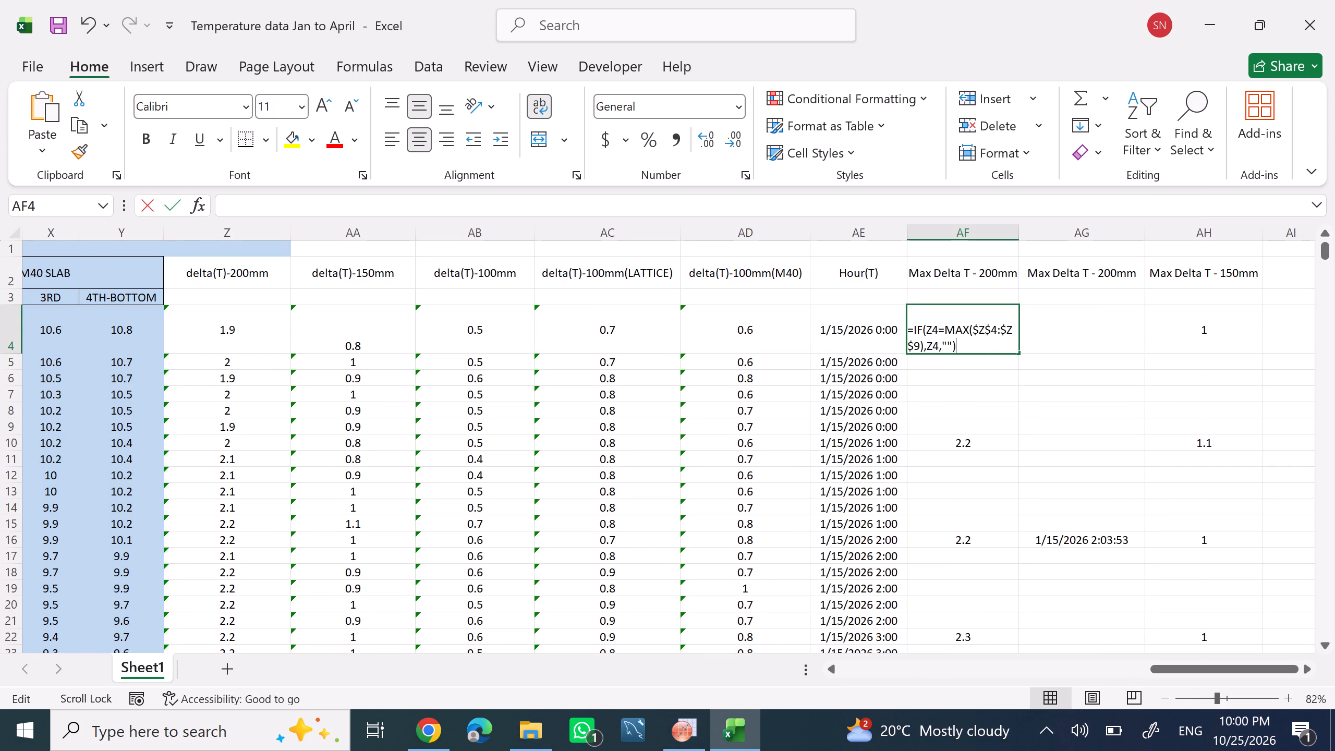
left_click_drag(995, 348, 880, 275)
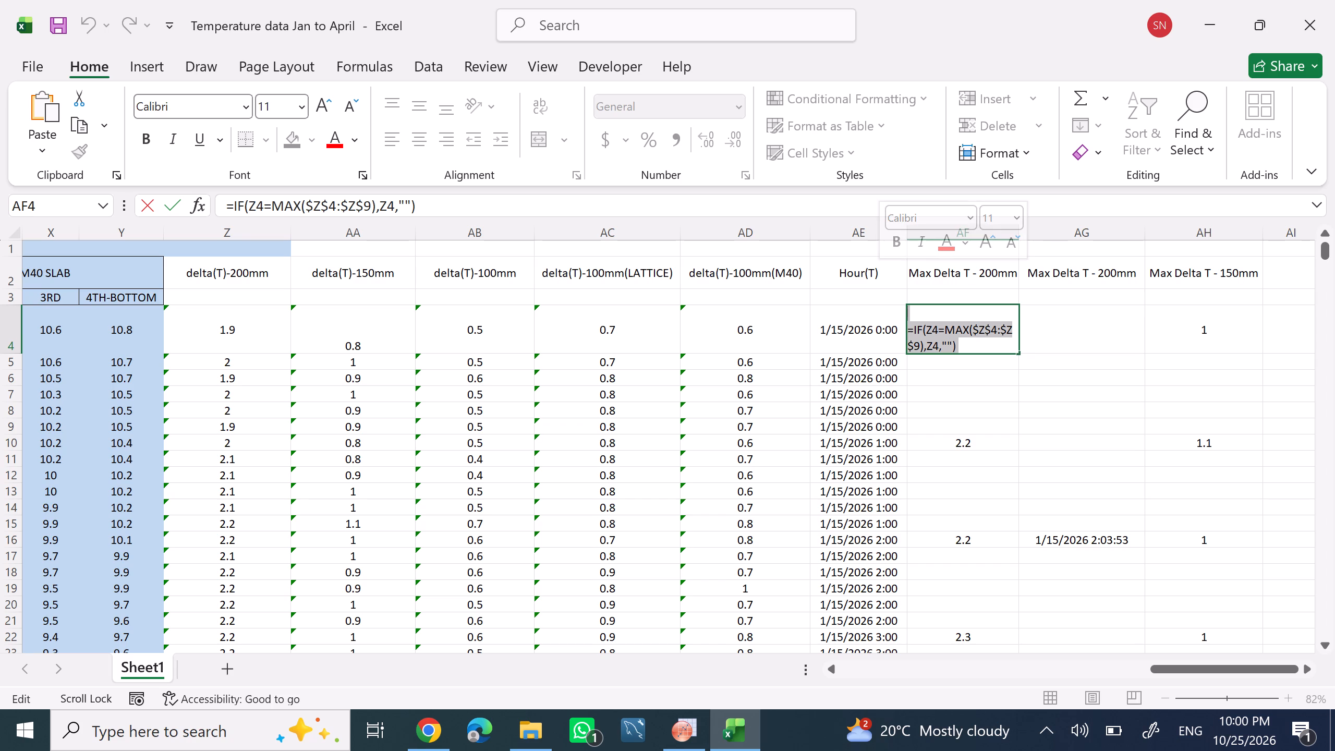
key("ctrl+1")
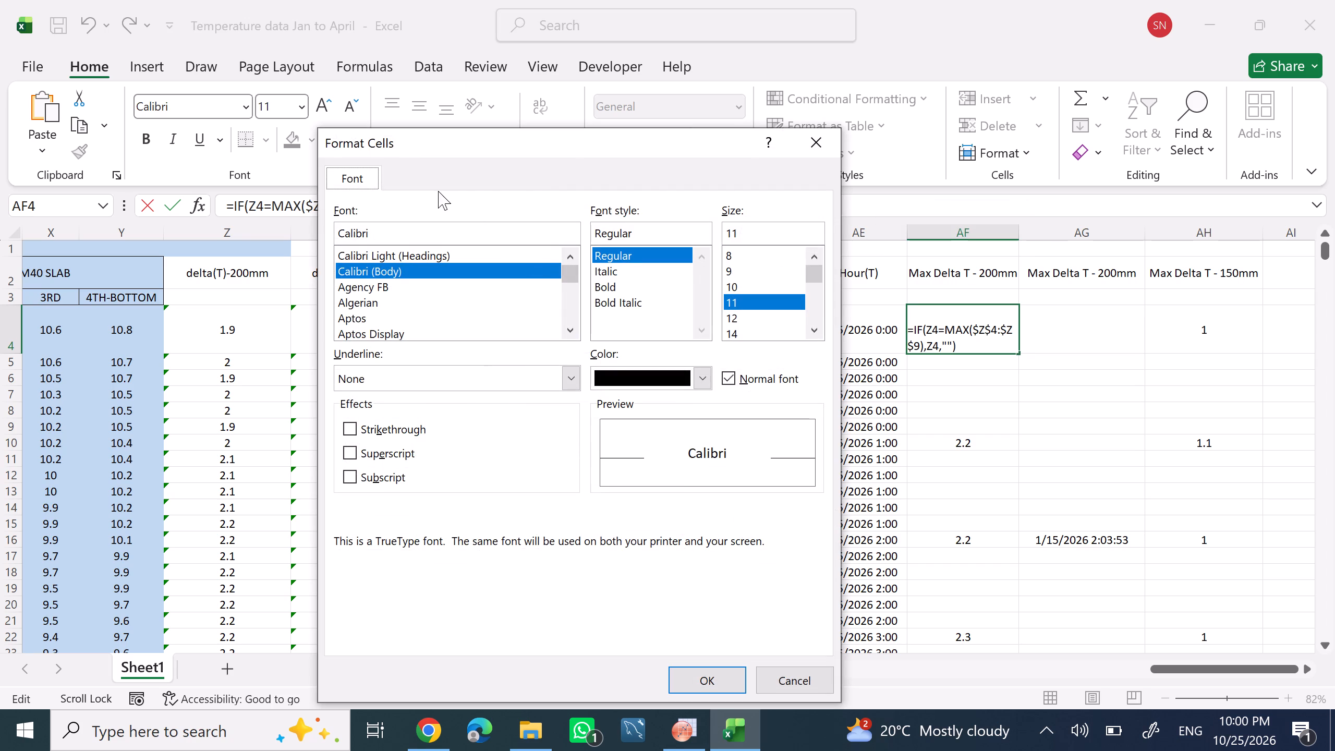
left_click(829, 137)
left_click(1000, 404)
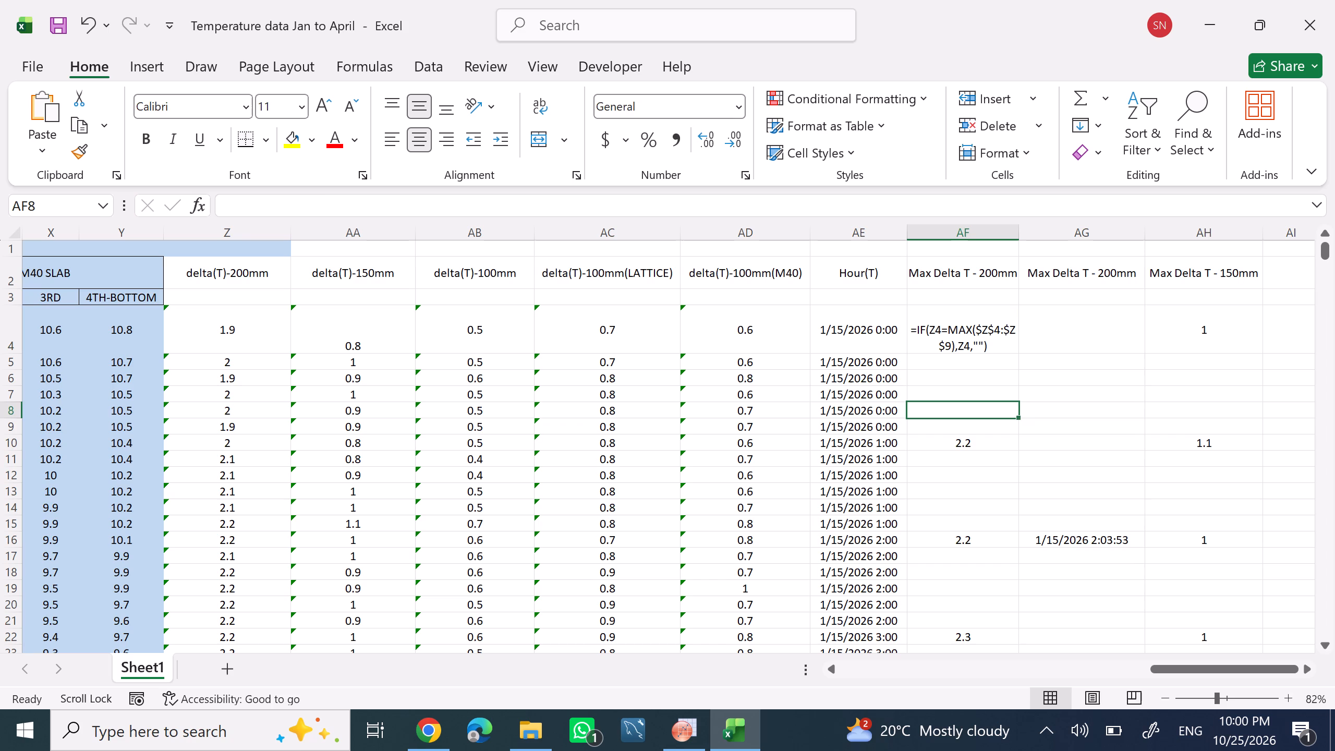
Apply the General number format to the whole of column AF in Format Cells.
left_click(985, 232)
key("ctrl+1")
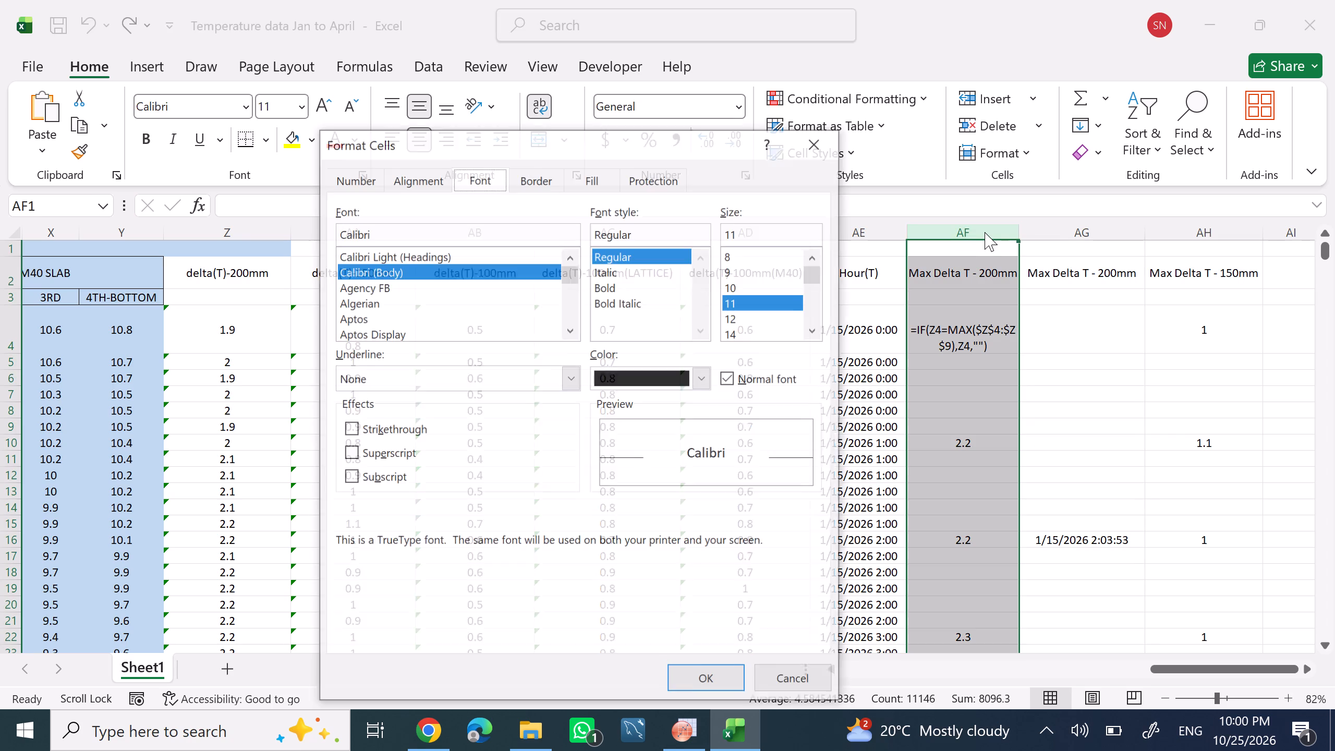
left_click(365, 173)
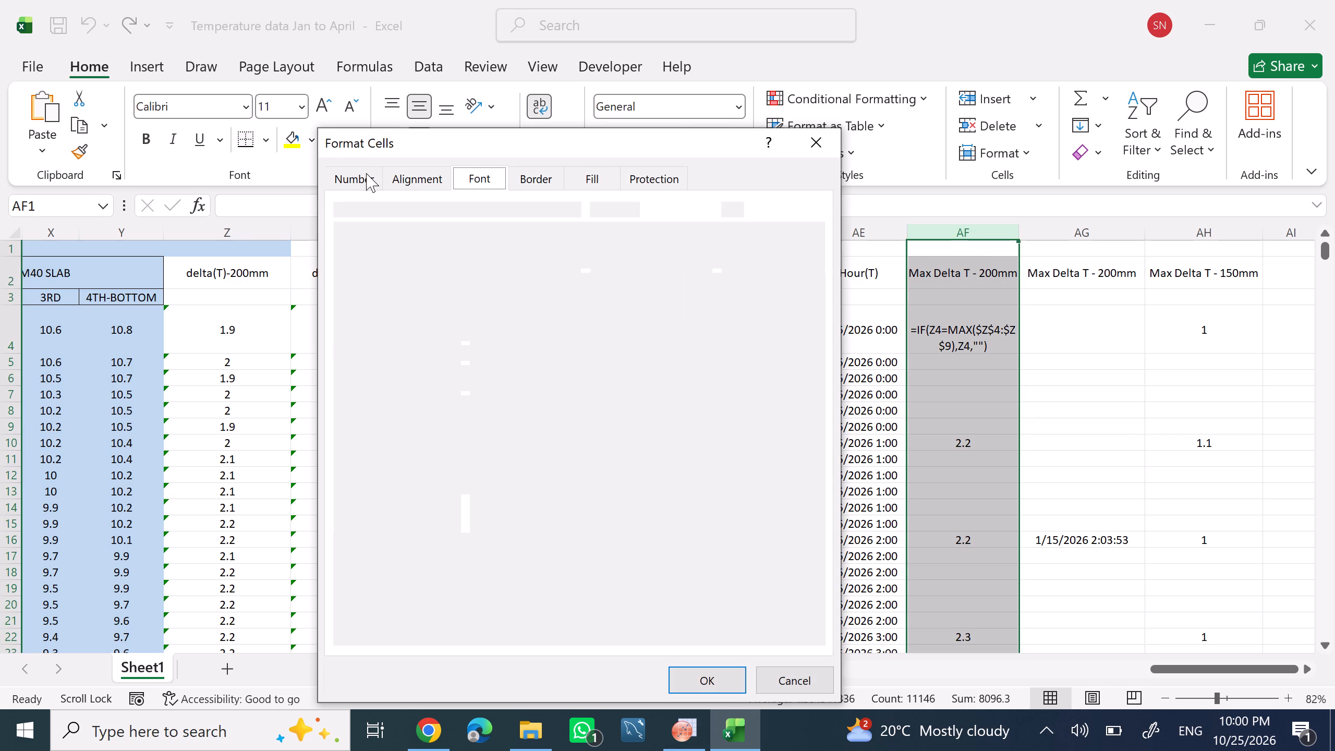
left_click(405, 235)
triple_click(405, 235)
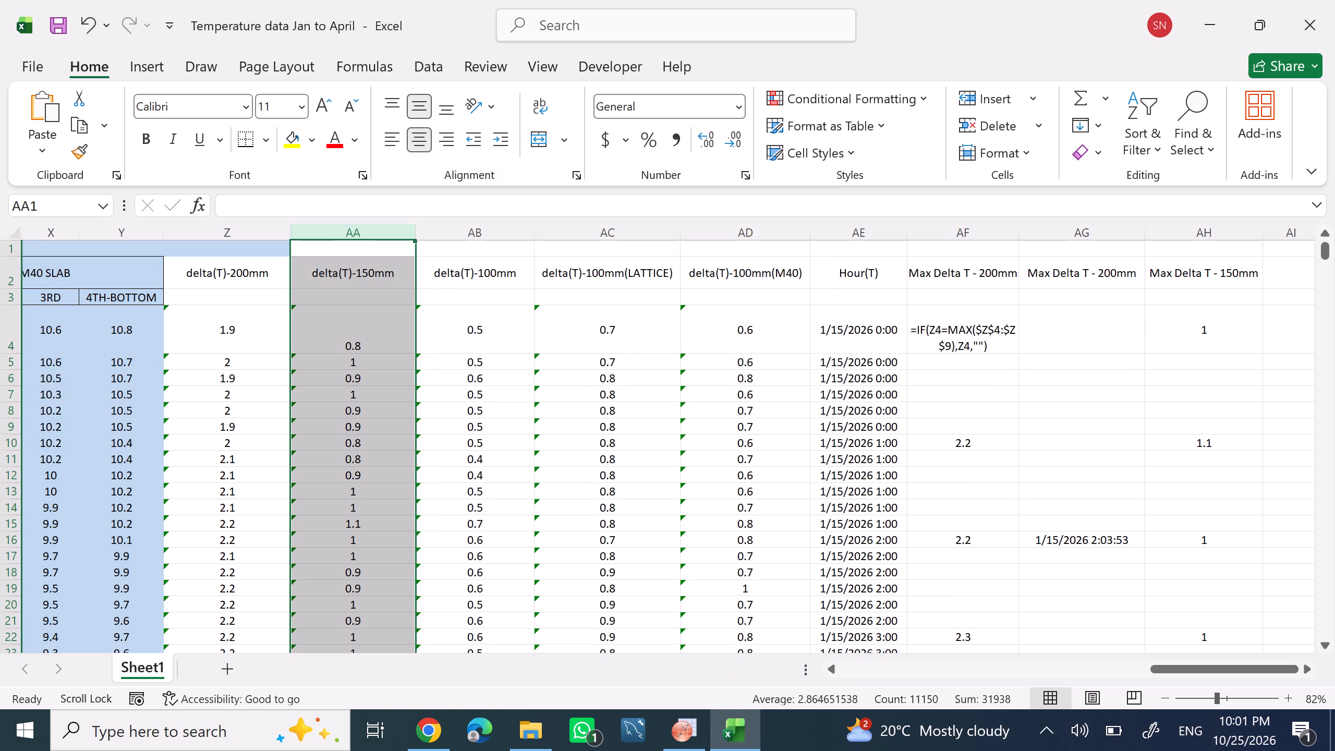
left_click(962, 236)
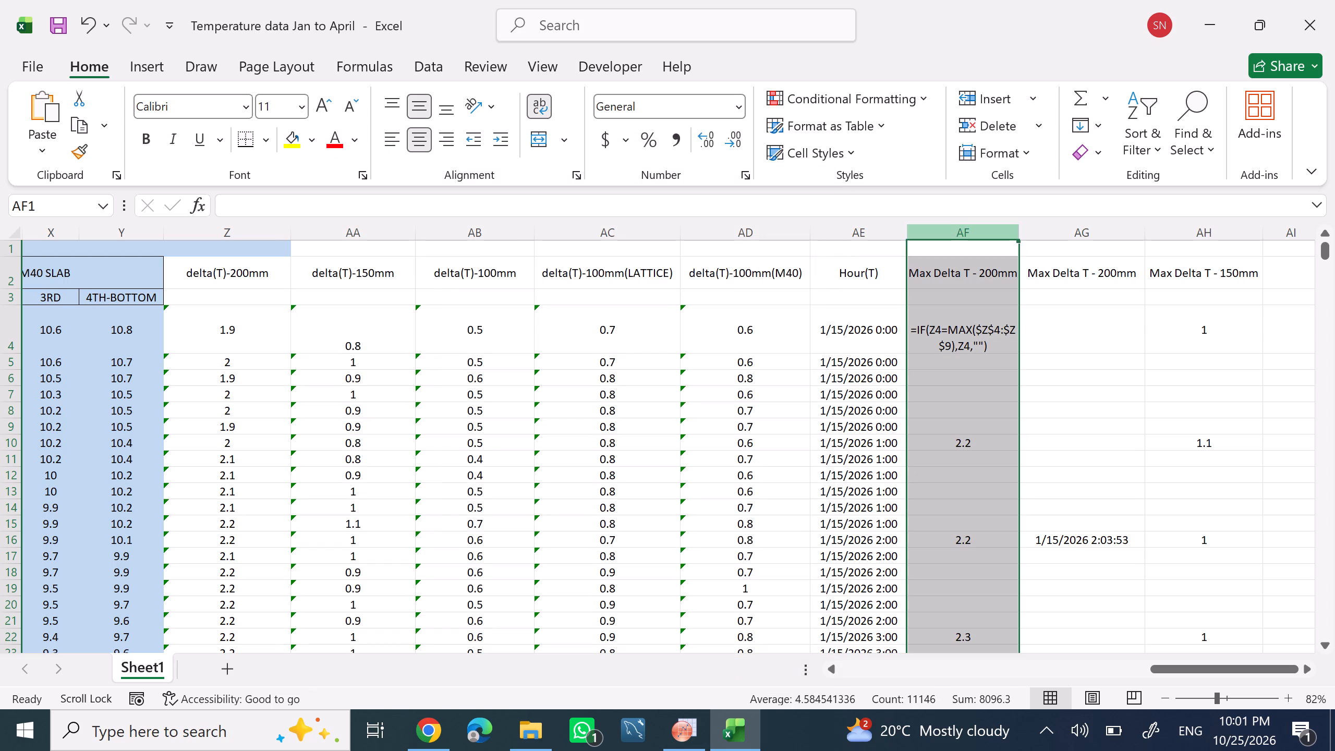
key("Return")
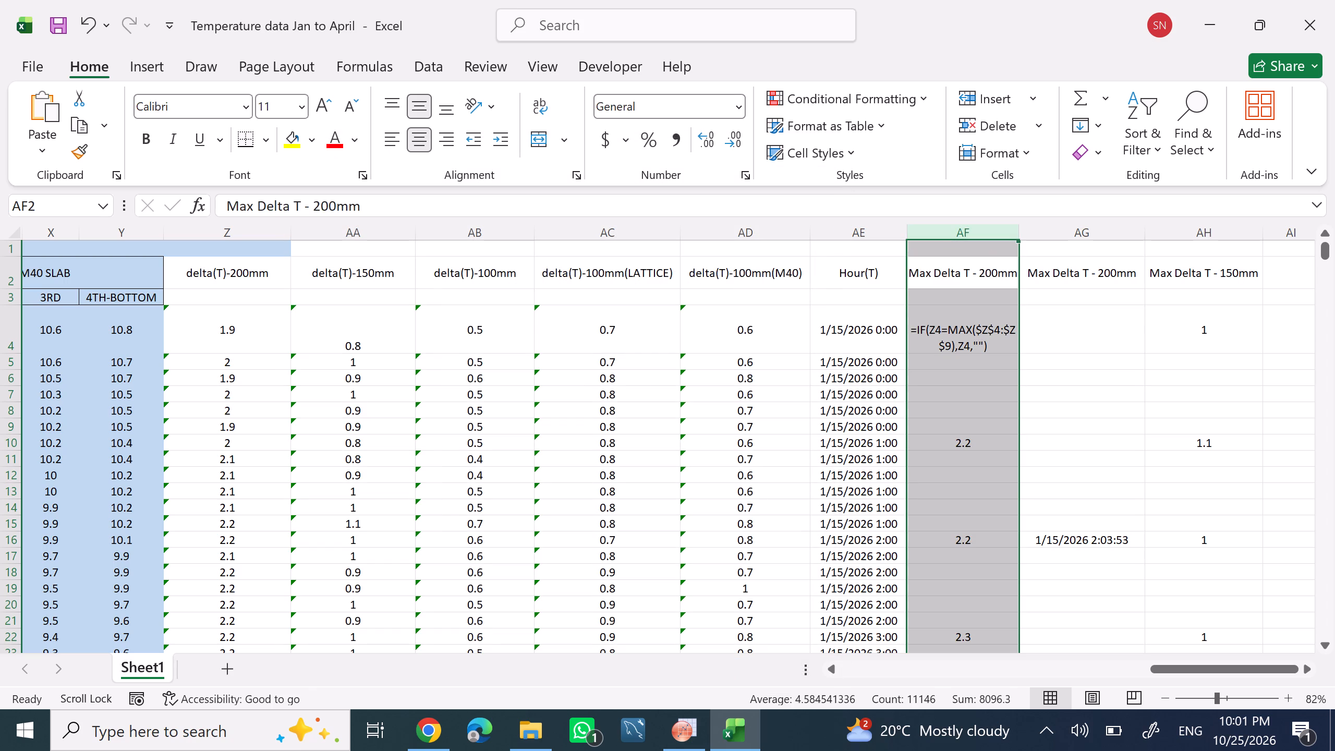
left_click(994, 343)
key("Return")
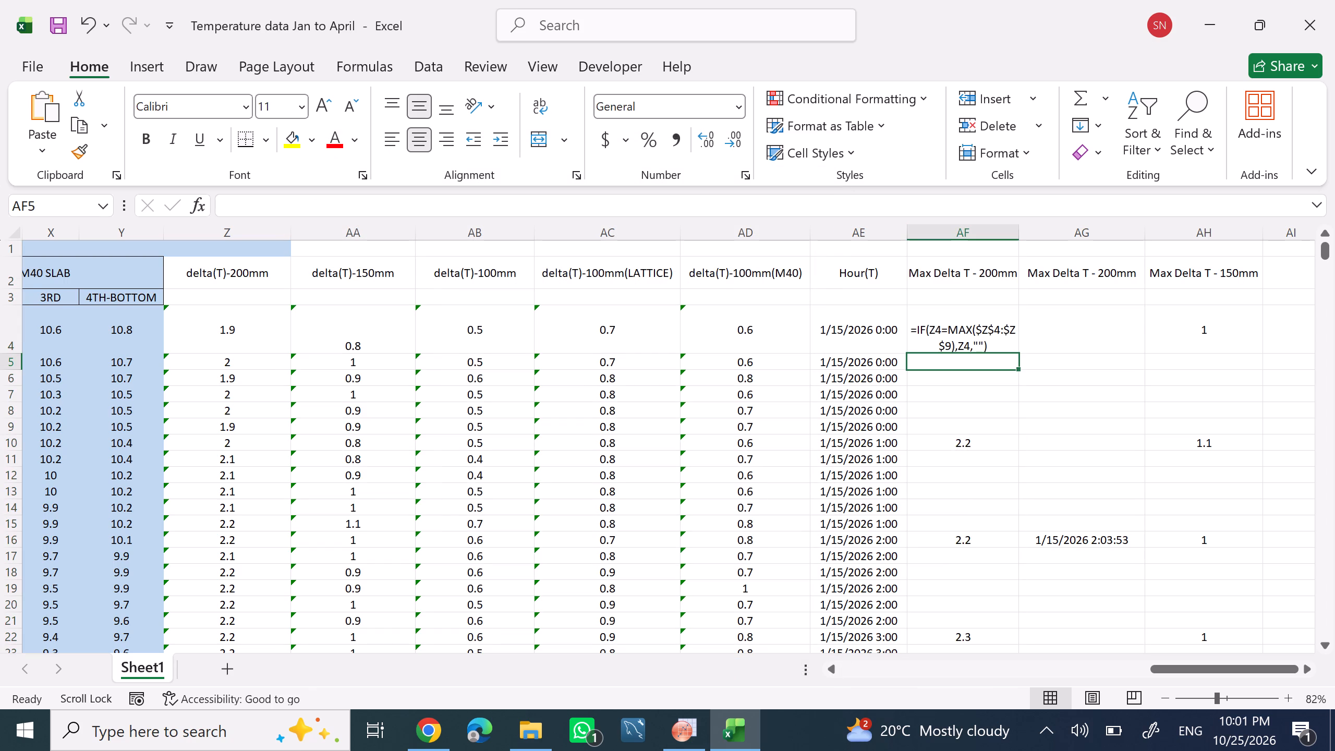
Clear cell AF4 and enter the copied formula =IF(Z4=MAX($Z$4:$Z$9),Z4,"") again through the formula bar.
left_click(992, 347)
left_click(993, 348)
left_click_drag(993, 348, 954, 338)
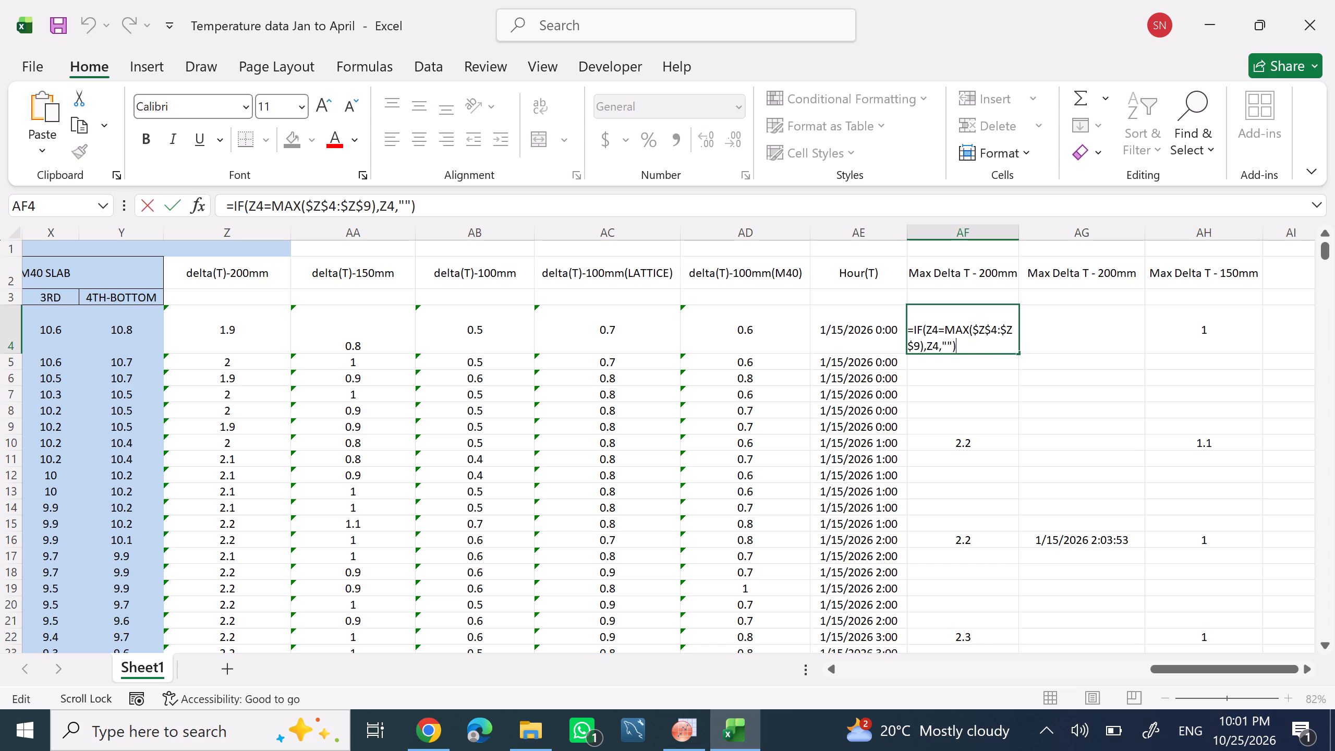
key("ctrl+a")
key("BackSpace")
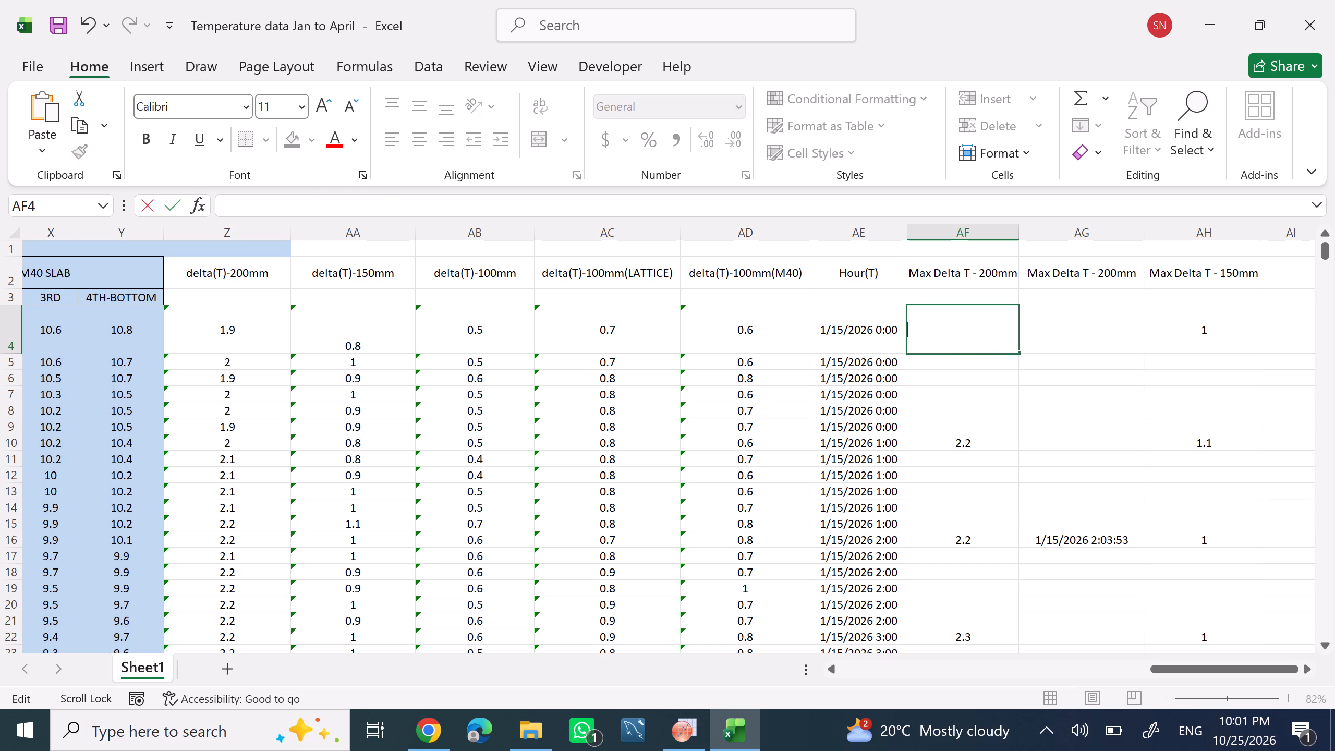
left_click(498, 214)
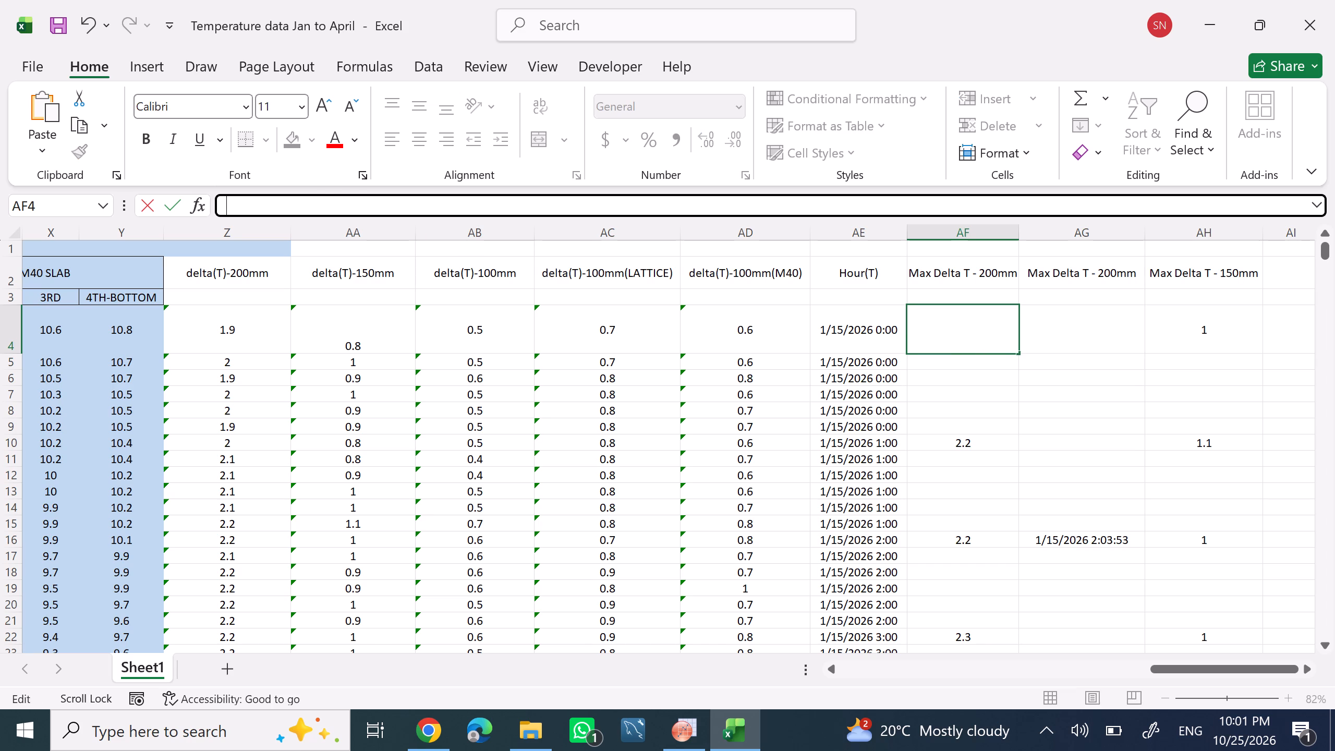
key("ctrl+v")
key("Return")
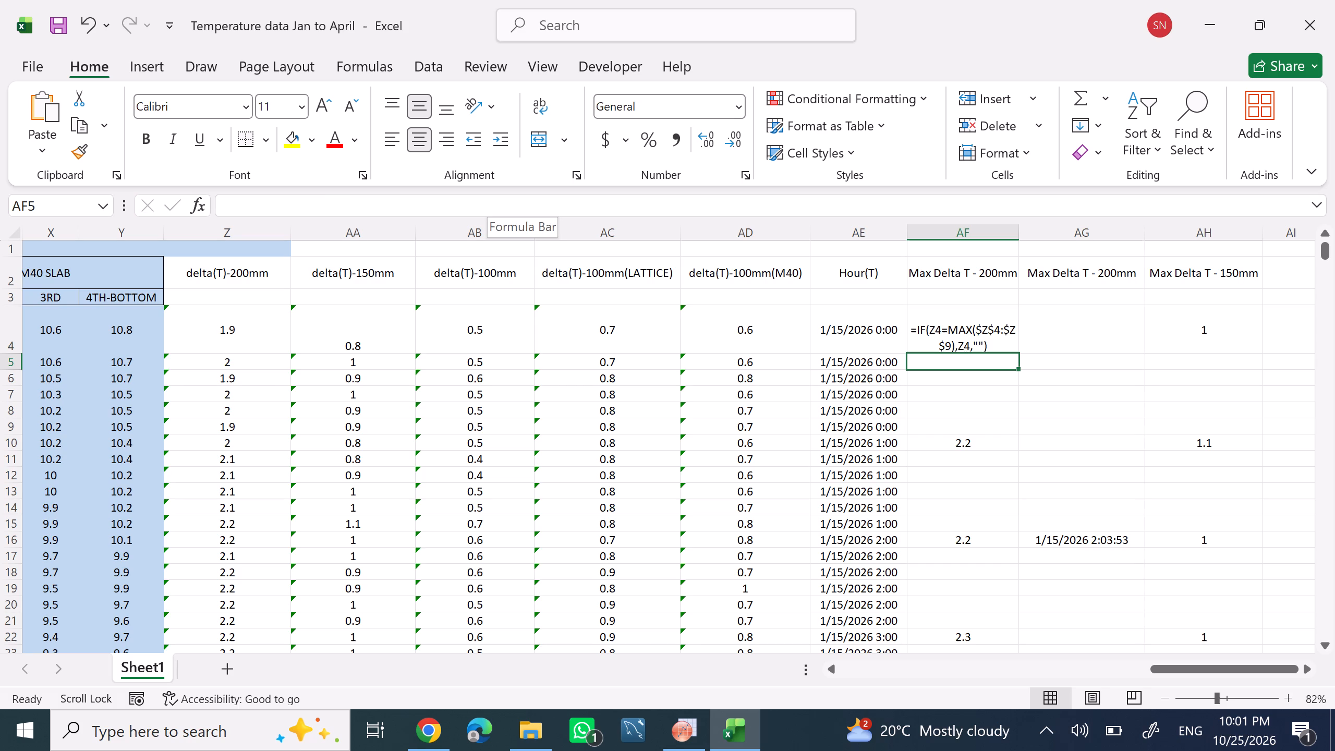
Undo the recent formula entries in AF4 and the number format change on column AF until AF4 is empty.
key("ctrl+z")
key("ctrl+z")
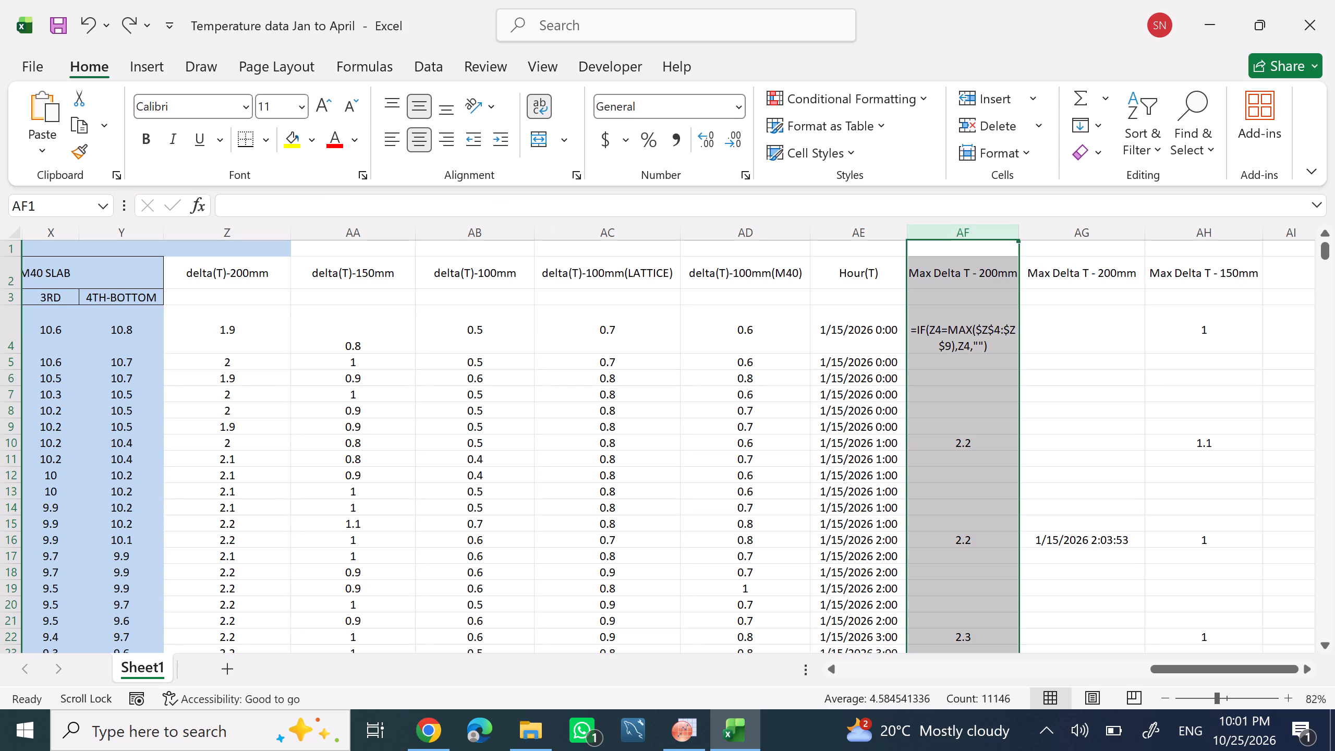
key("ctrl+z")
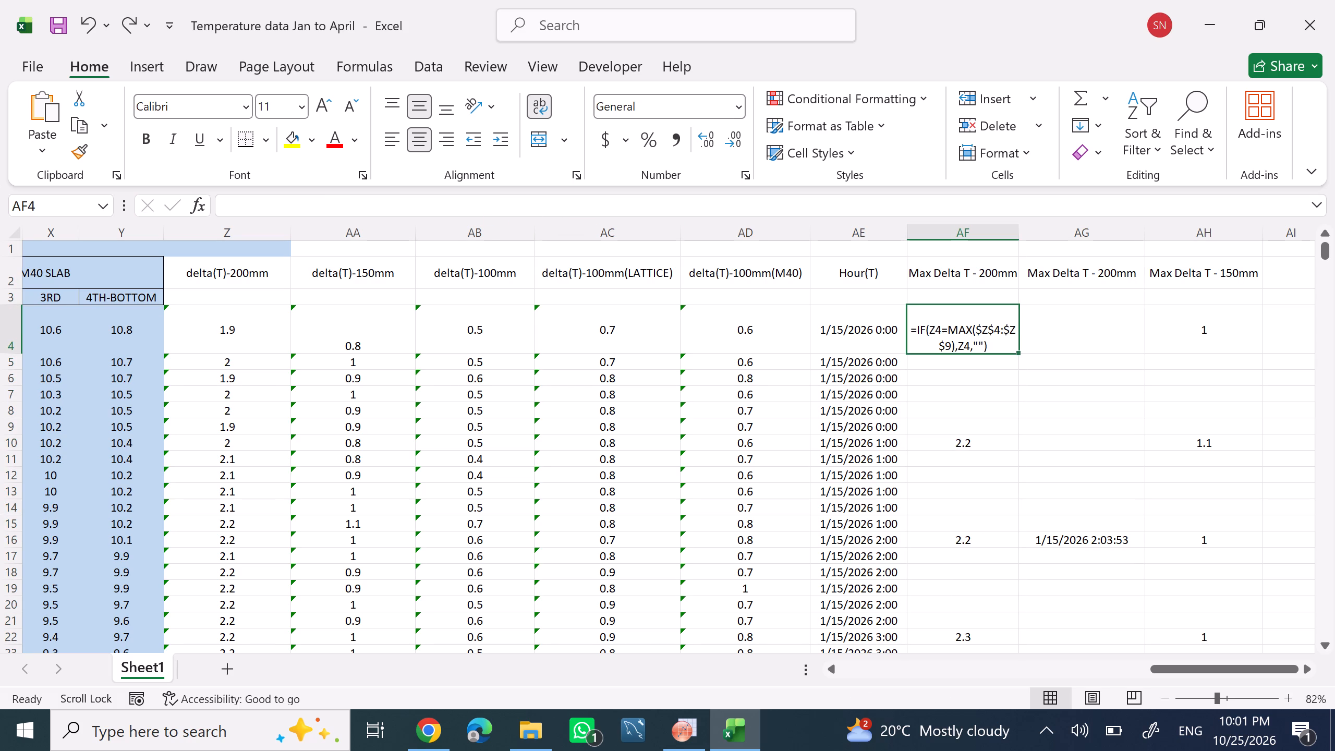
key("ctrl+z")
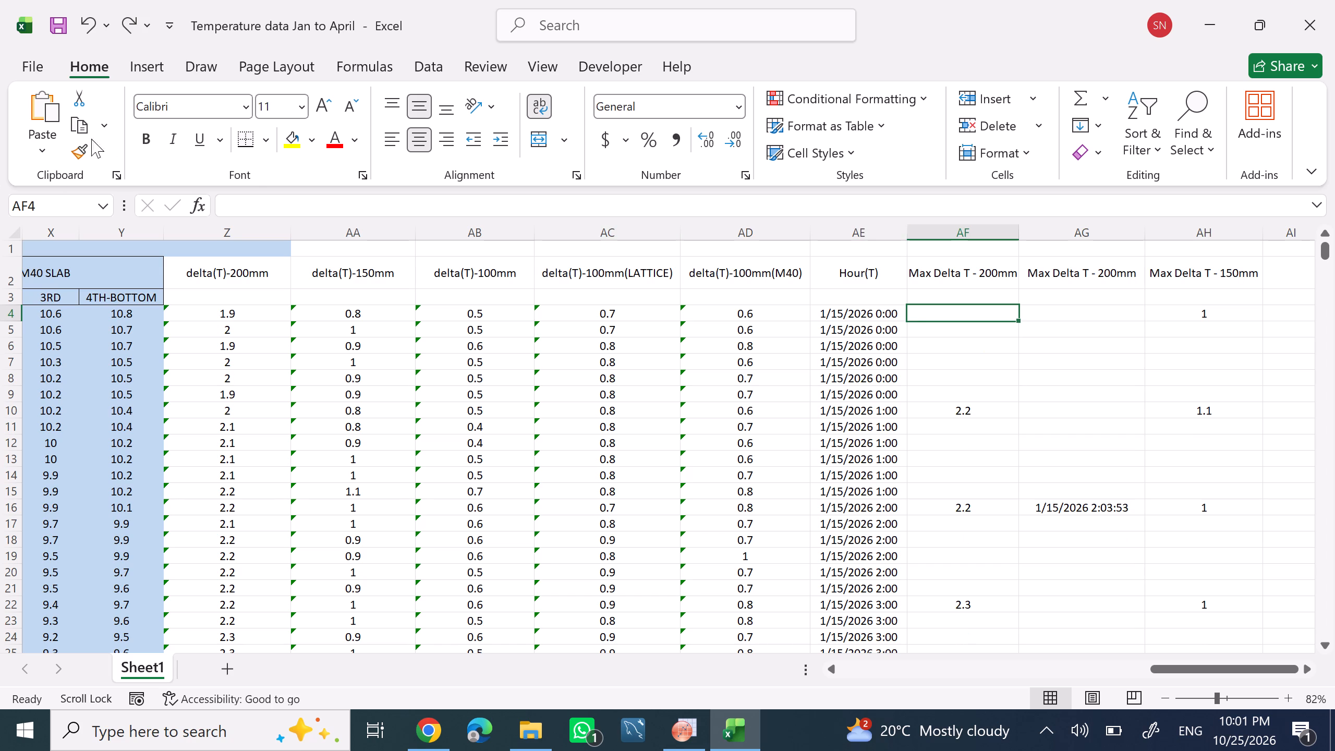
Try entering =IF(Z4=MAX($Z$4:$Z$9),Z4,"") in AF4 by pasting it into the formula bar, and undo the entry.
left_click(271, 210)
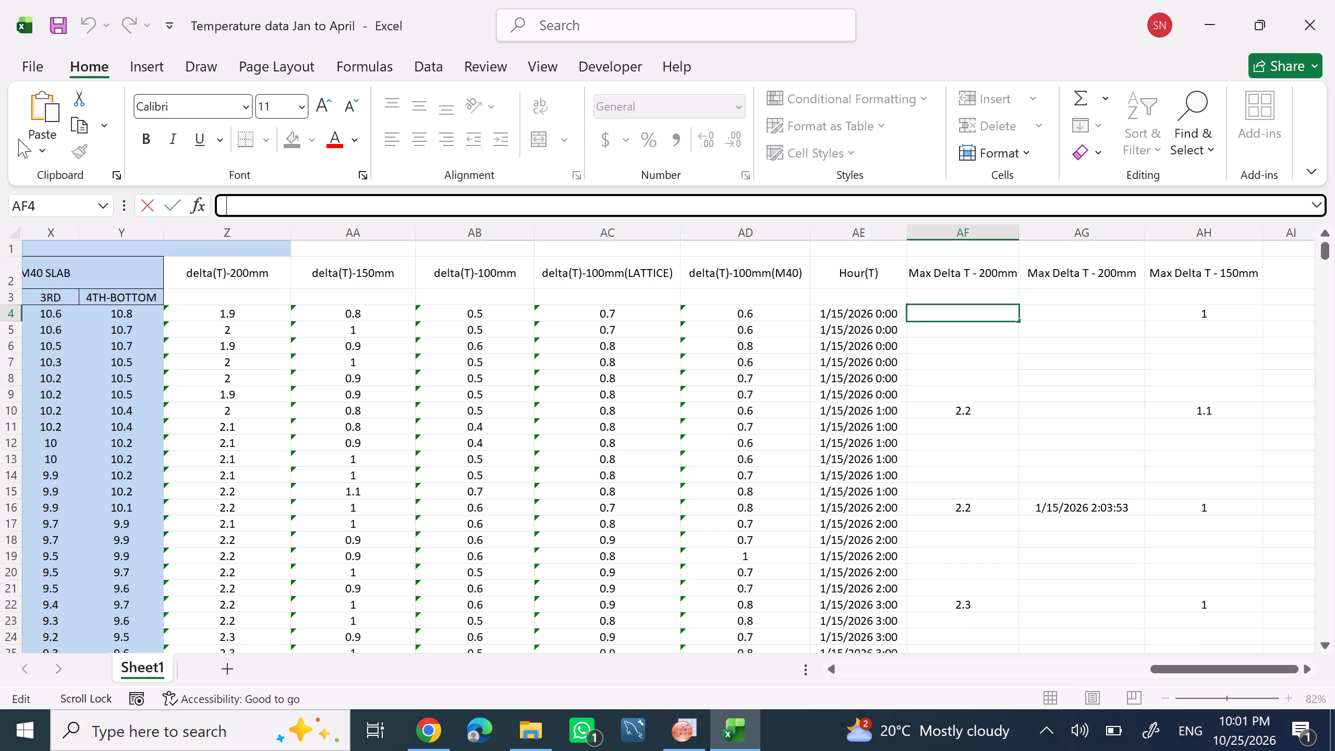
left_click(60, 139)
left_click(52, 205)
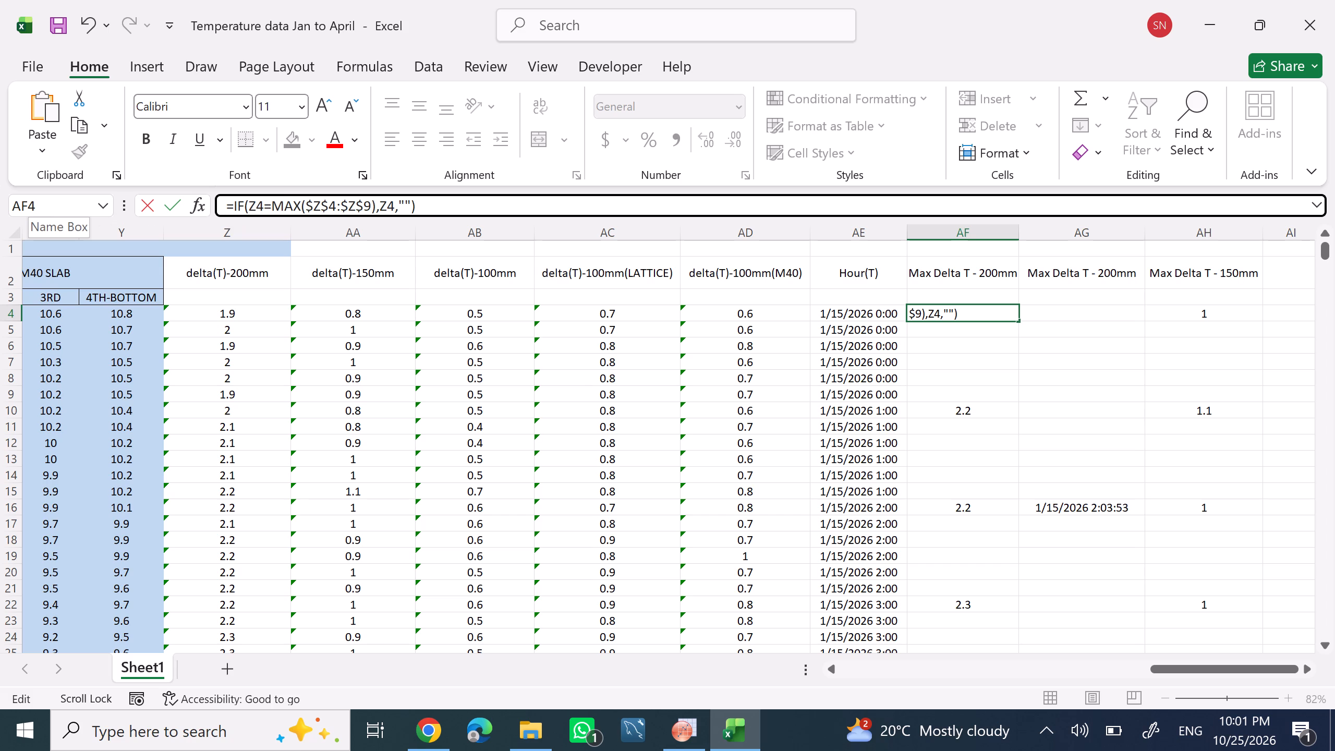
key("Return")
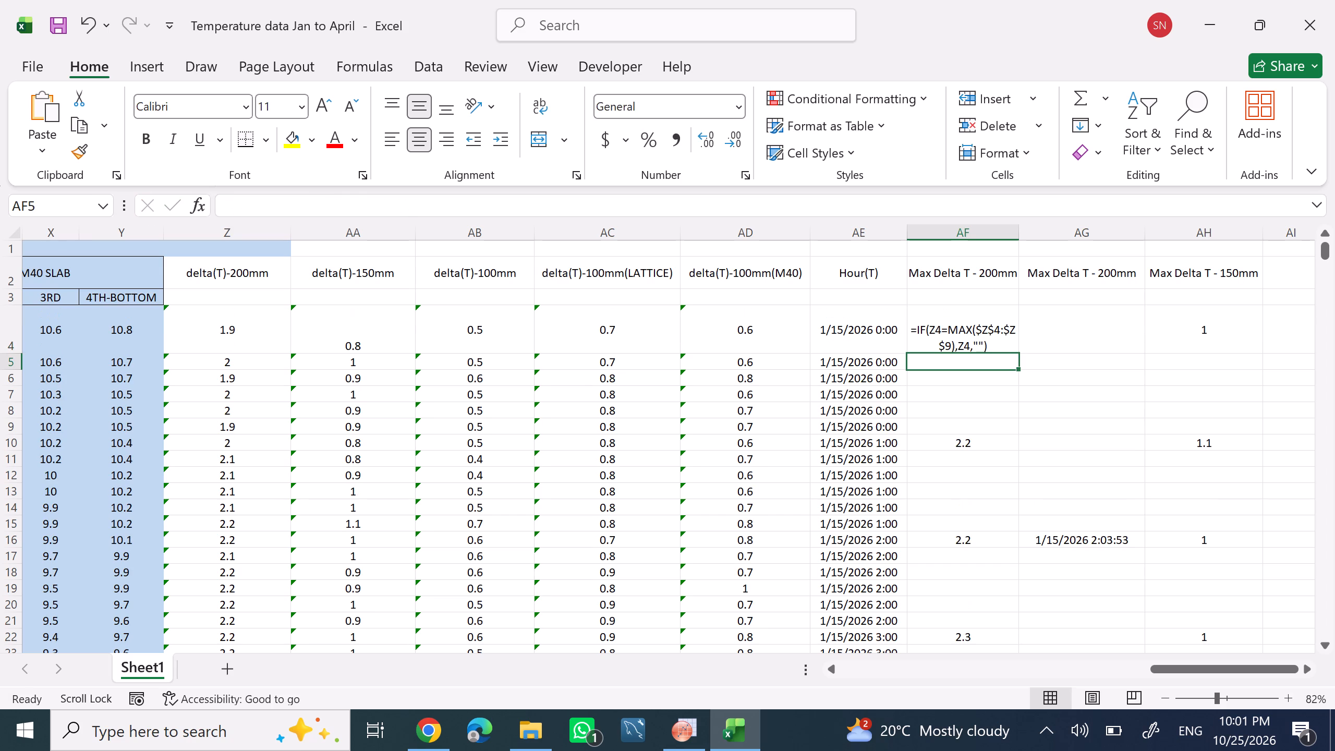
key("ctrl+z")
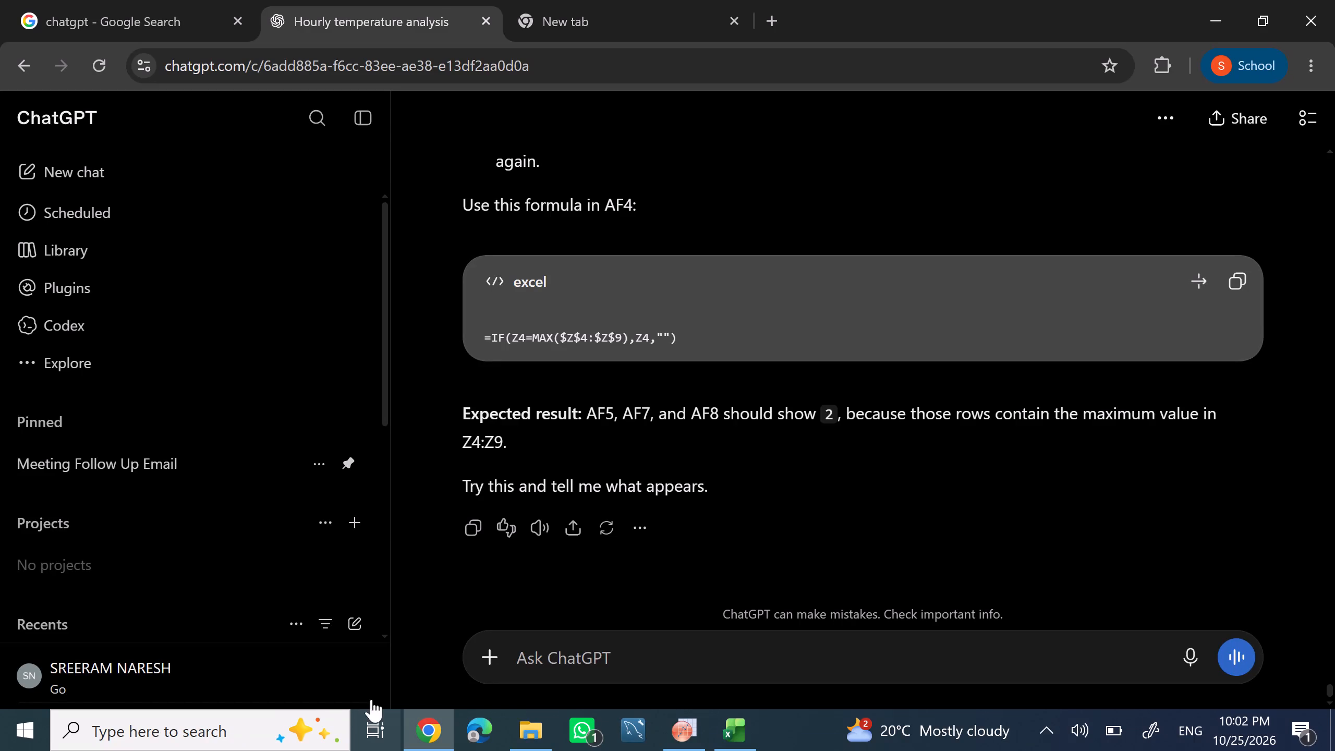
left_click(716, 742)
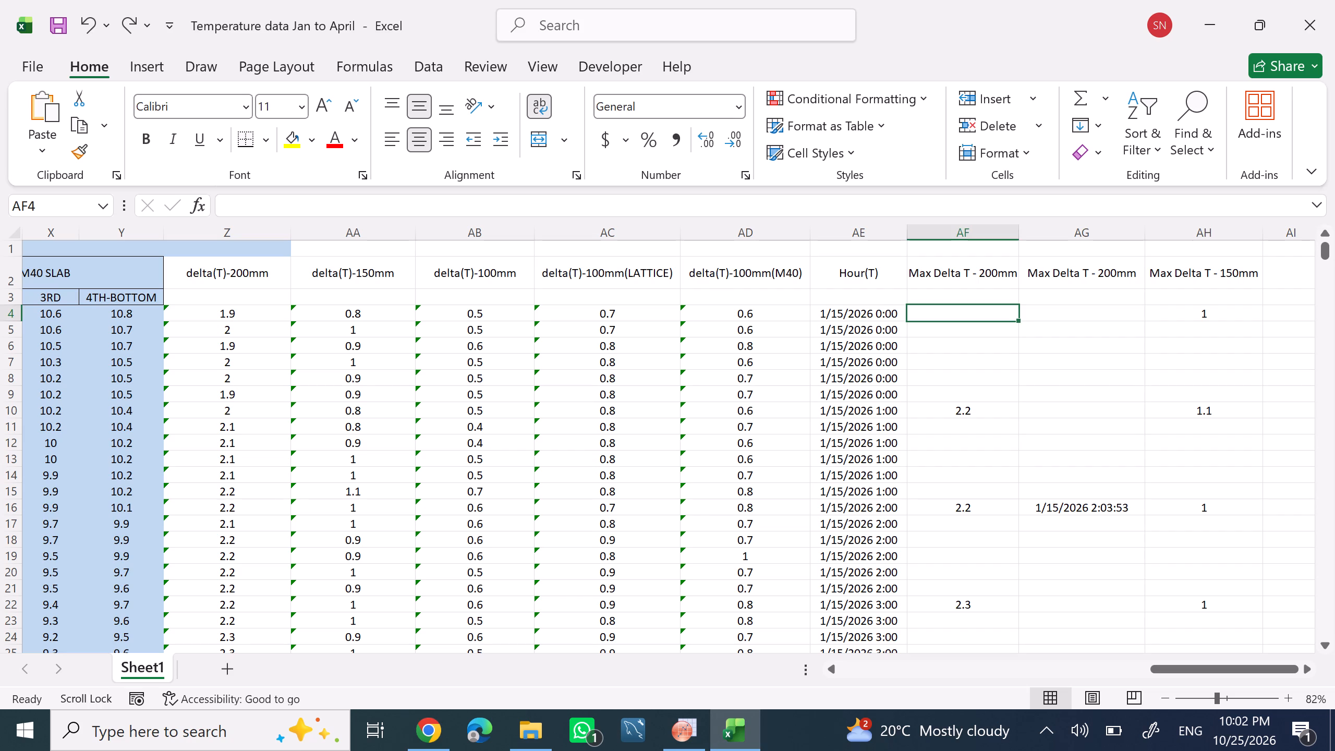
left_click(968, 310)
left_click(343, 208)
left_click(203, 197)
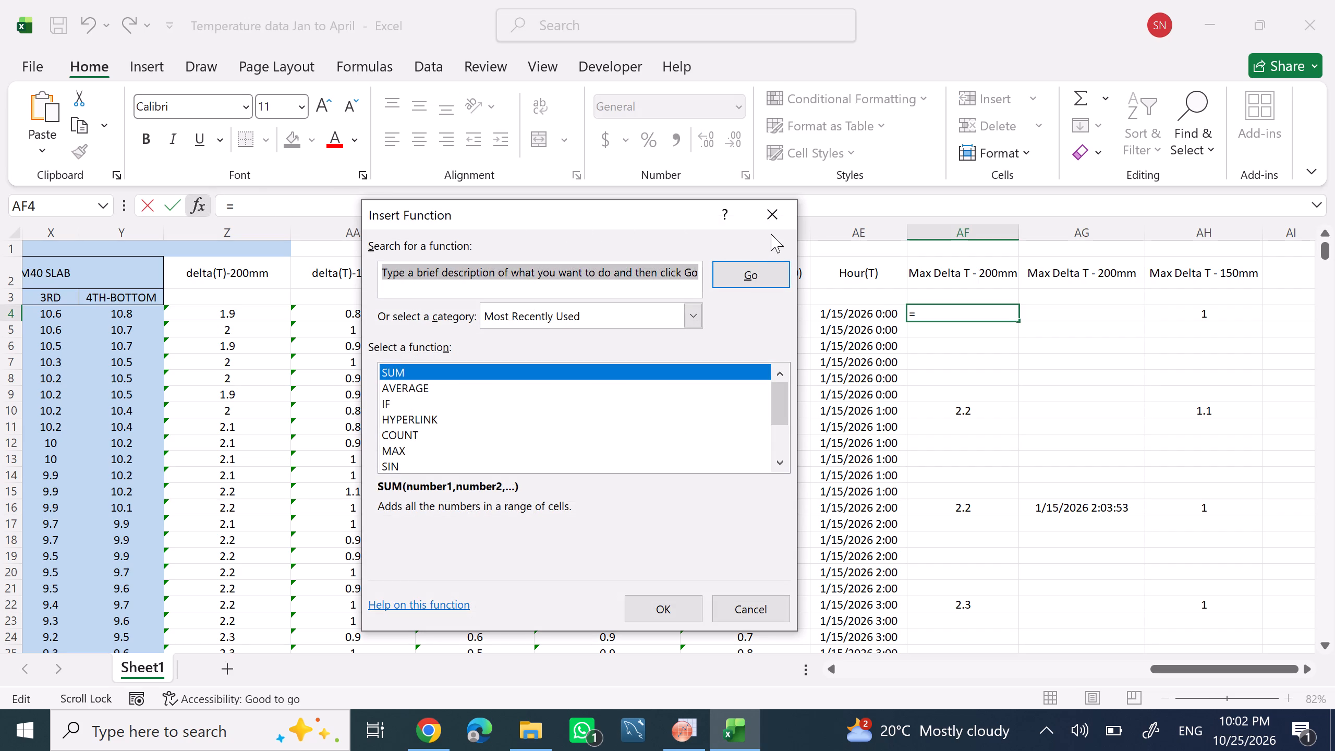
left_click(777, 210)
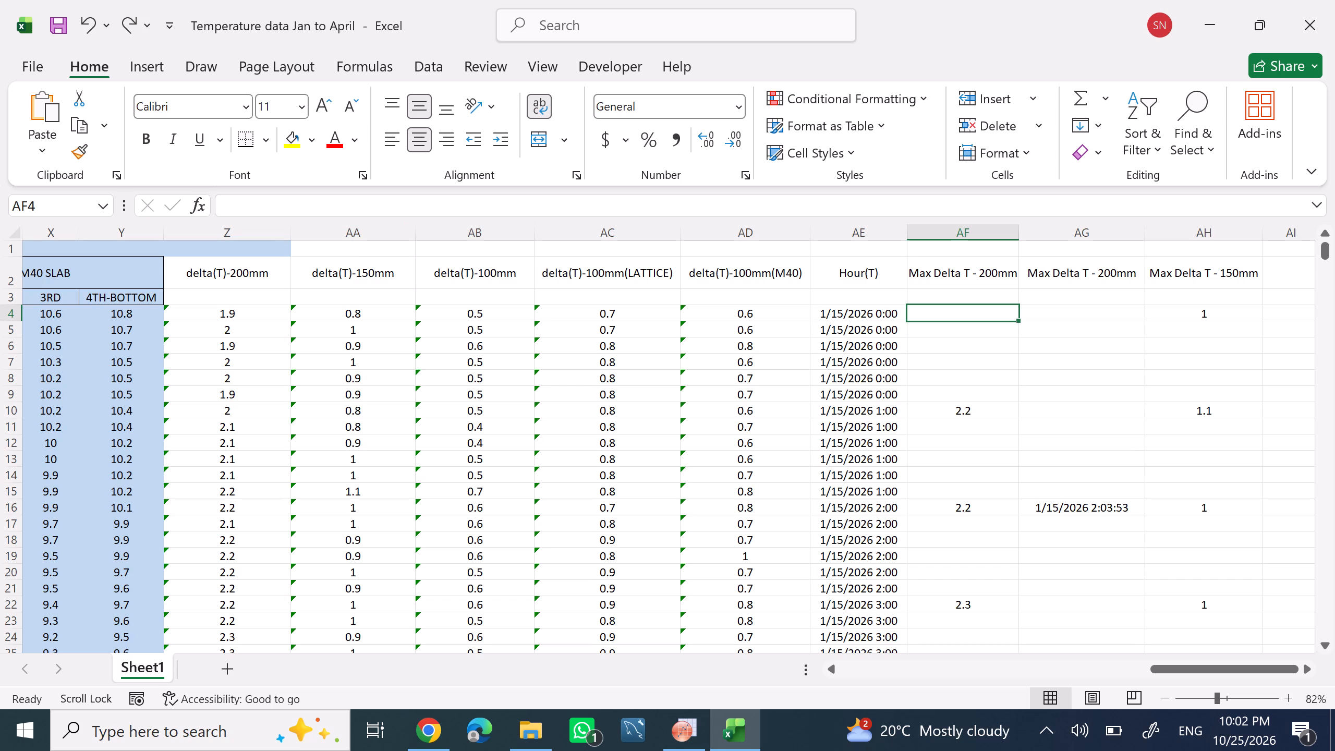
Enter the formula =IF(Z4=MAX($Z$4:$Z$9),Z4,"") in cell AF4 of the Max Delta T - 200mm column.
left_click(399, 210)
key("equal")
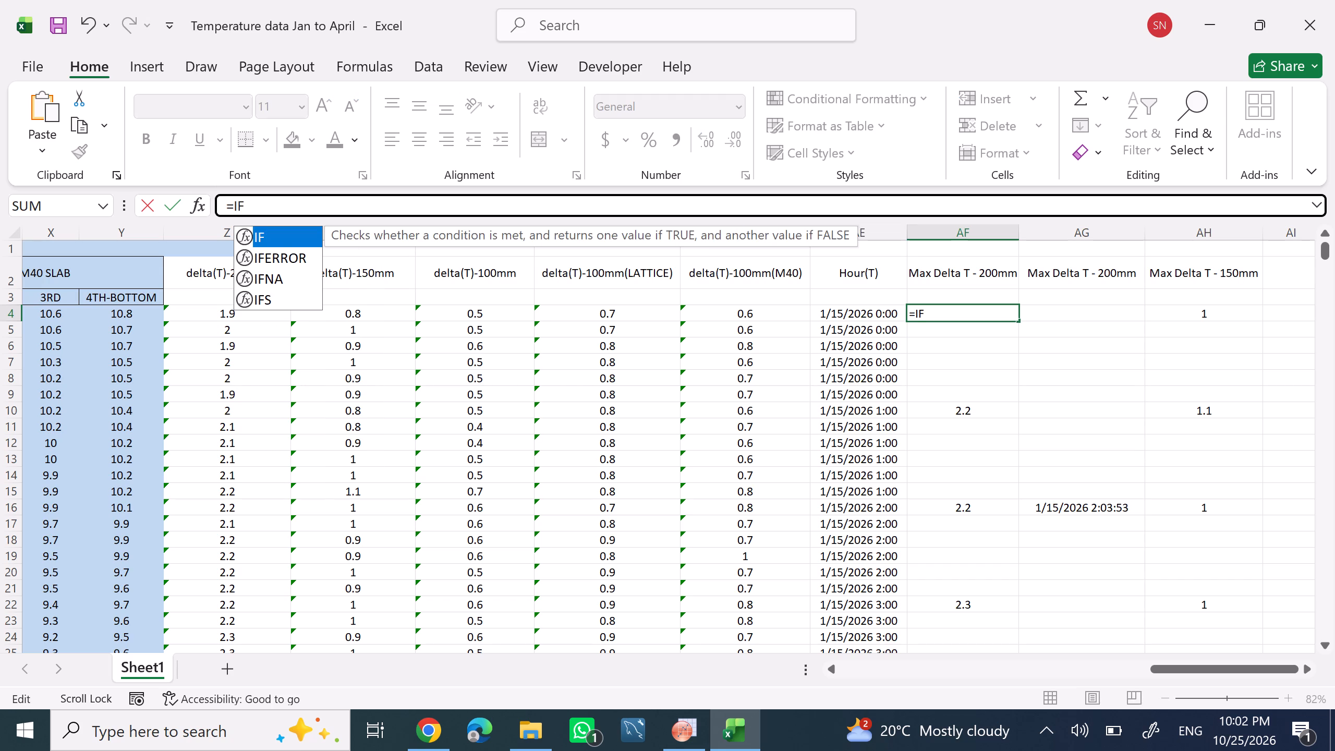
key("shift+parenleft")
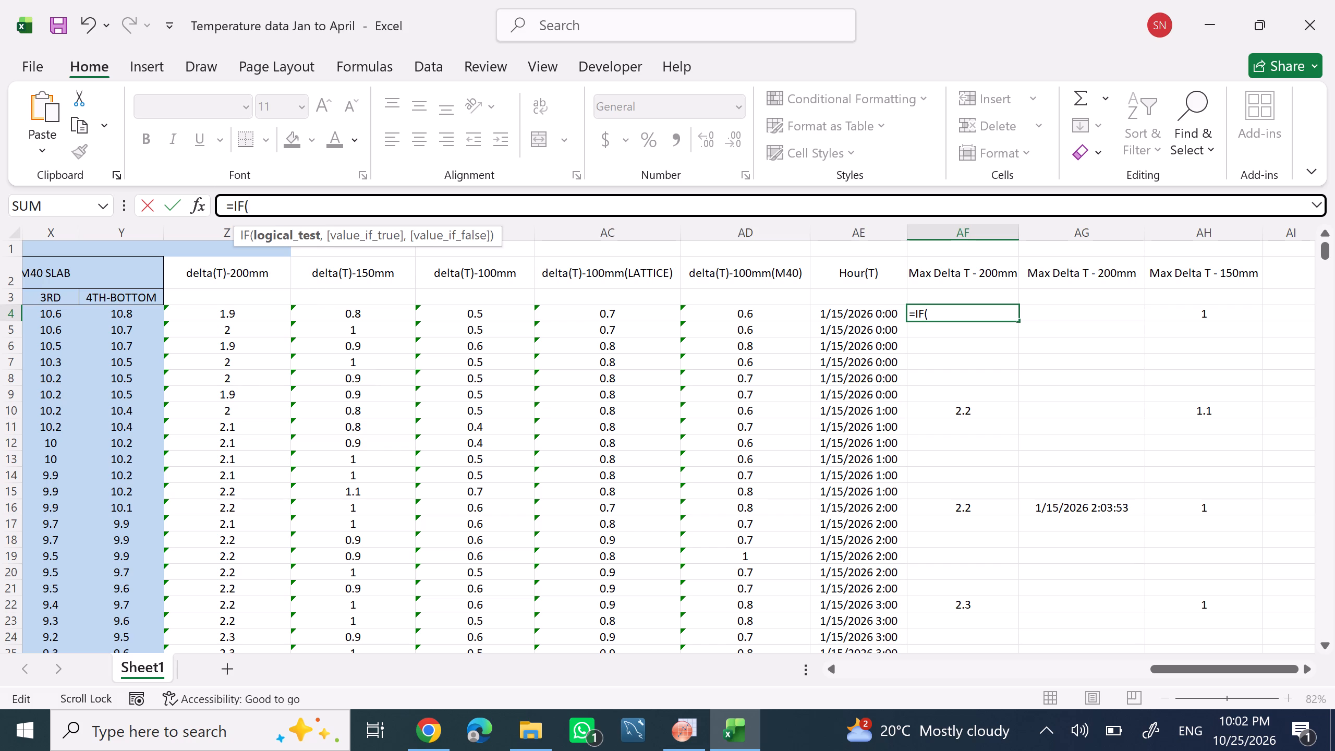
key("z")
key("4")
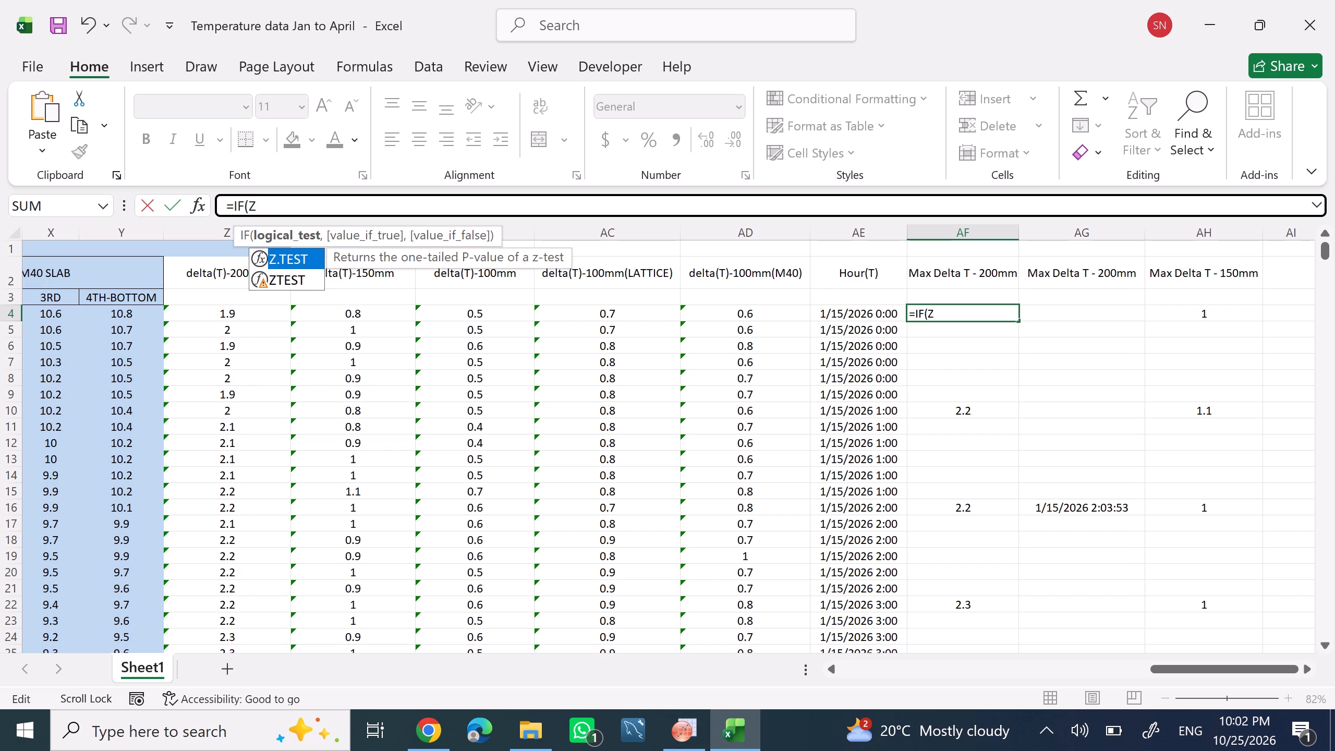
type("=MAX")
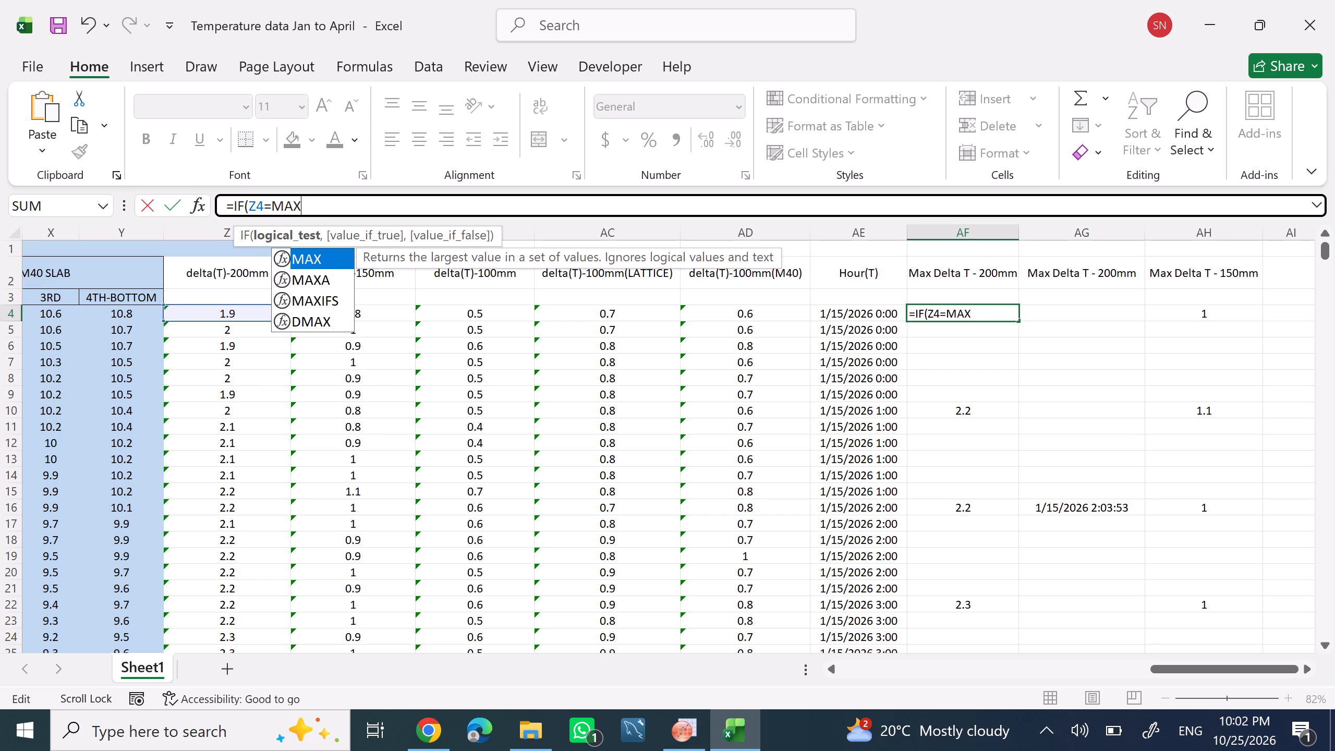
key("shift+parenleft")
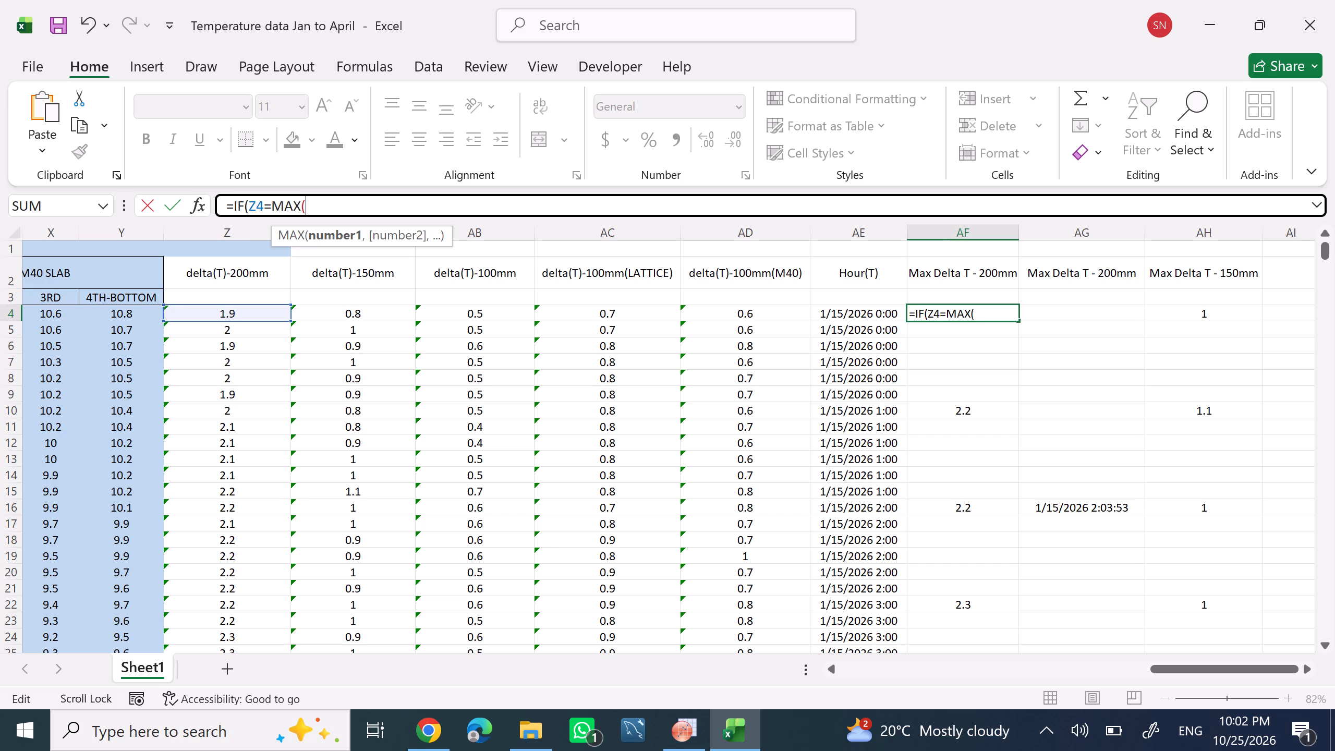
key("shift+dollar")
key("z")
key("shift+dollar")
key("4")
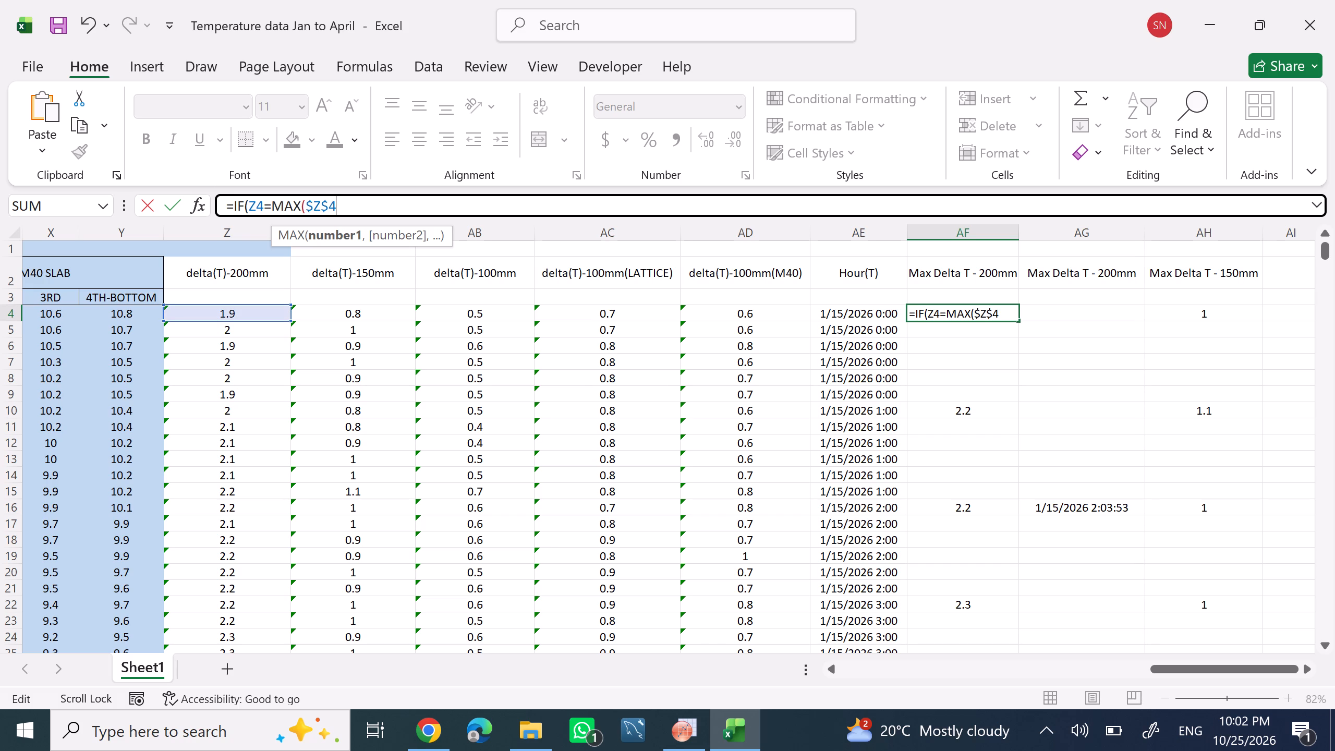
key("shift+colon")
key("shift+dollar")
key("z")
key("shift+dollar")
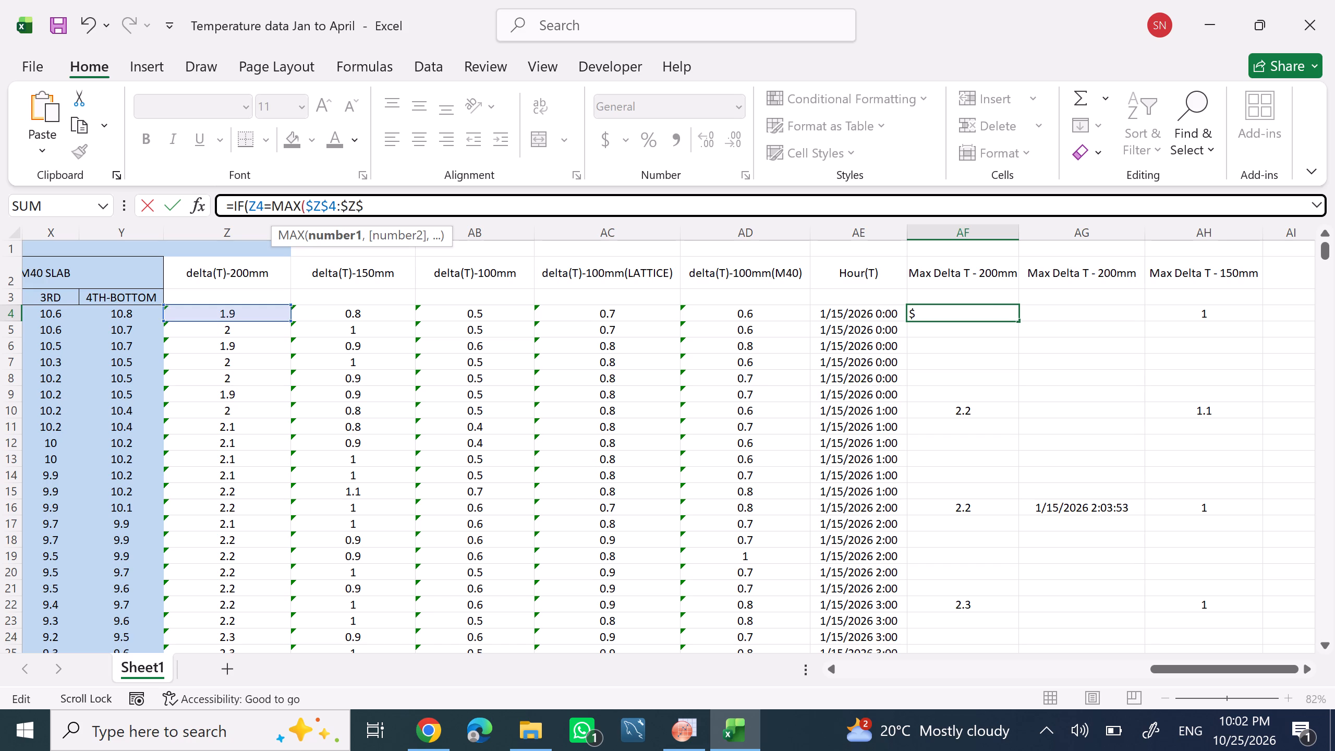
key("9")
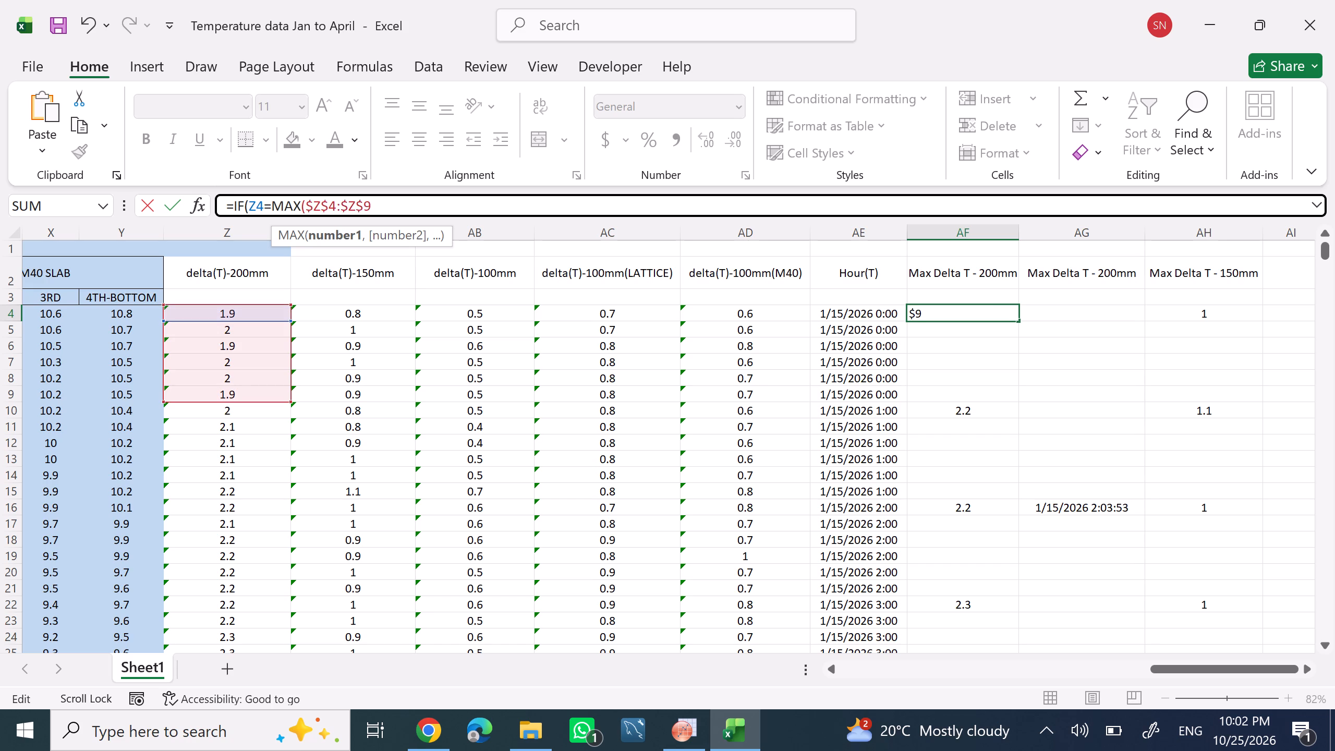
key("shift+parenright")
key("comma")
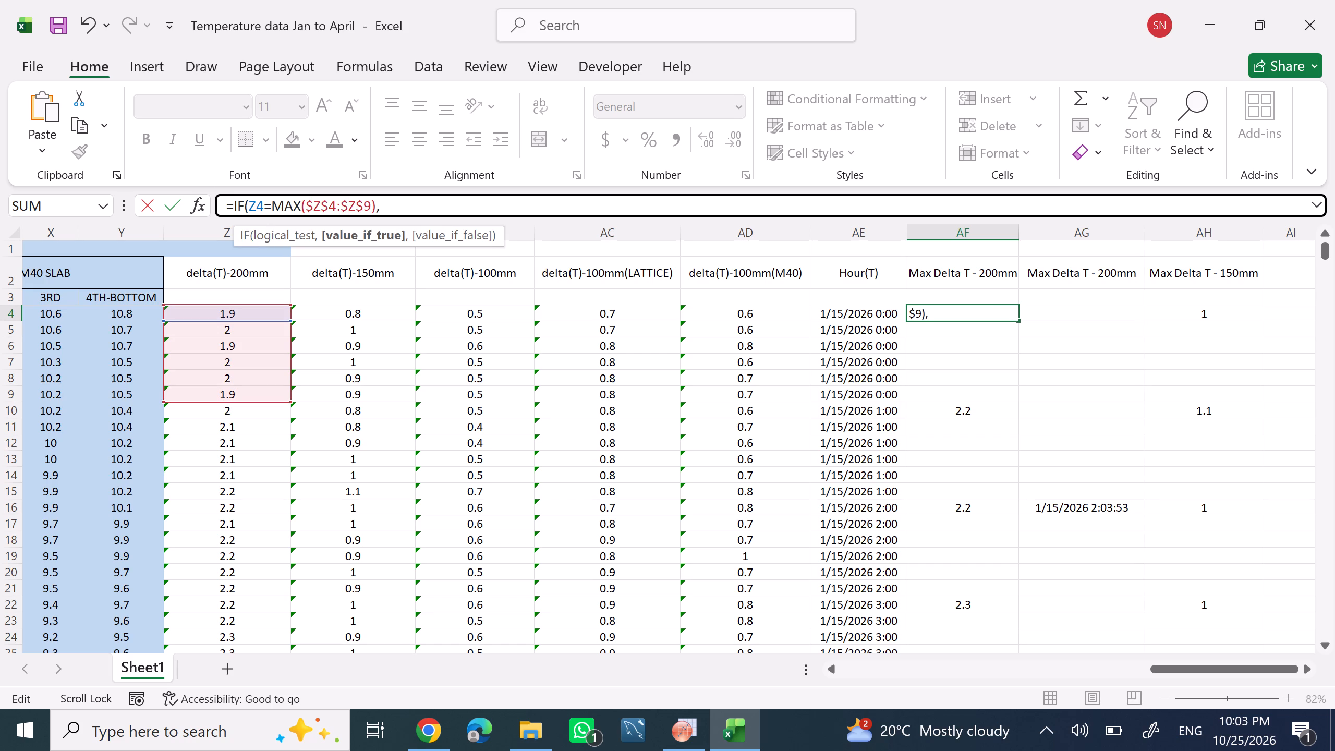
type("Z4")
type(",\"")
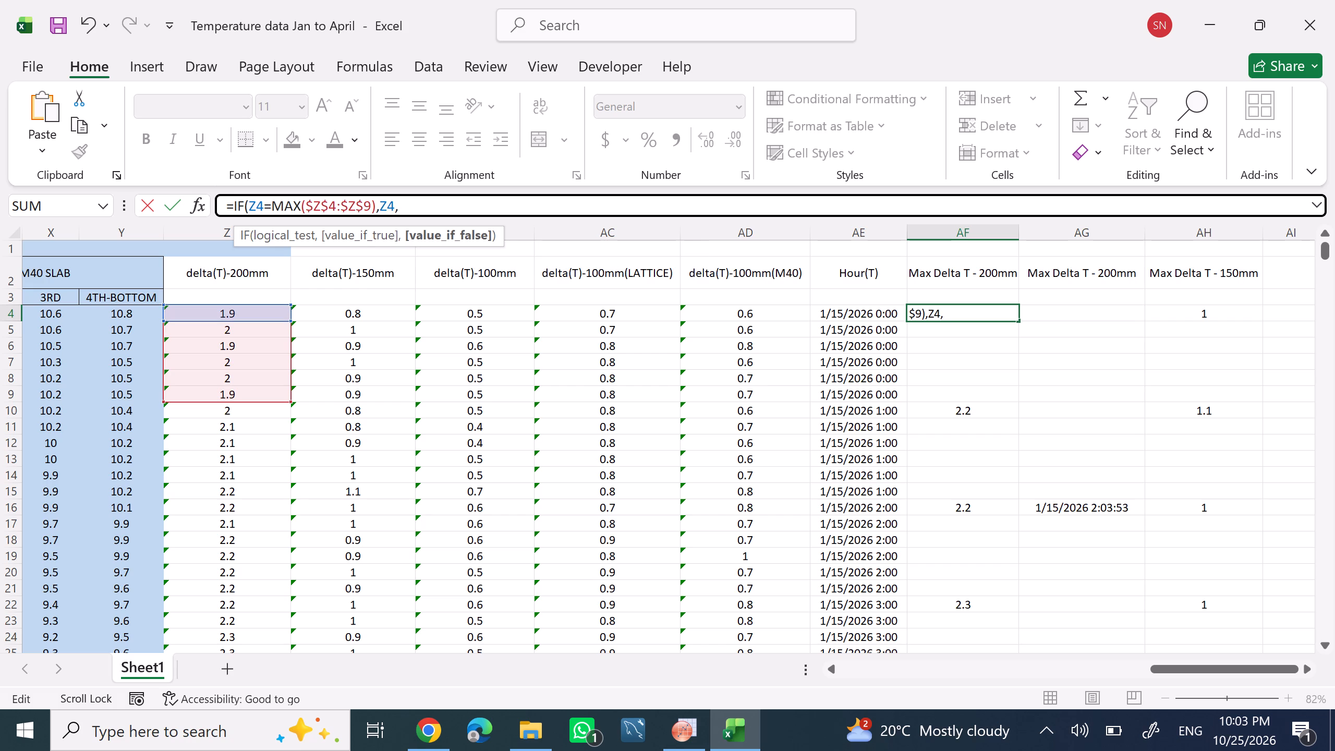
key("shift+quotedbl")
key("shift+parenright")
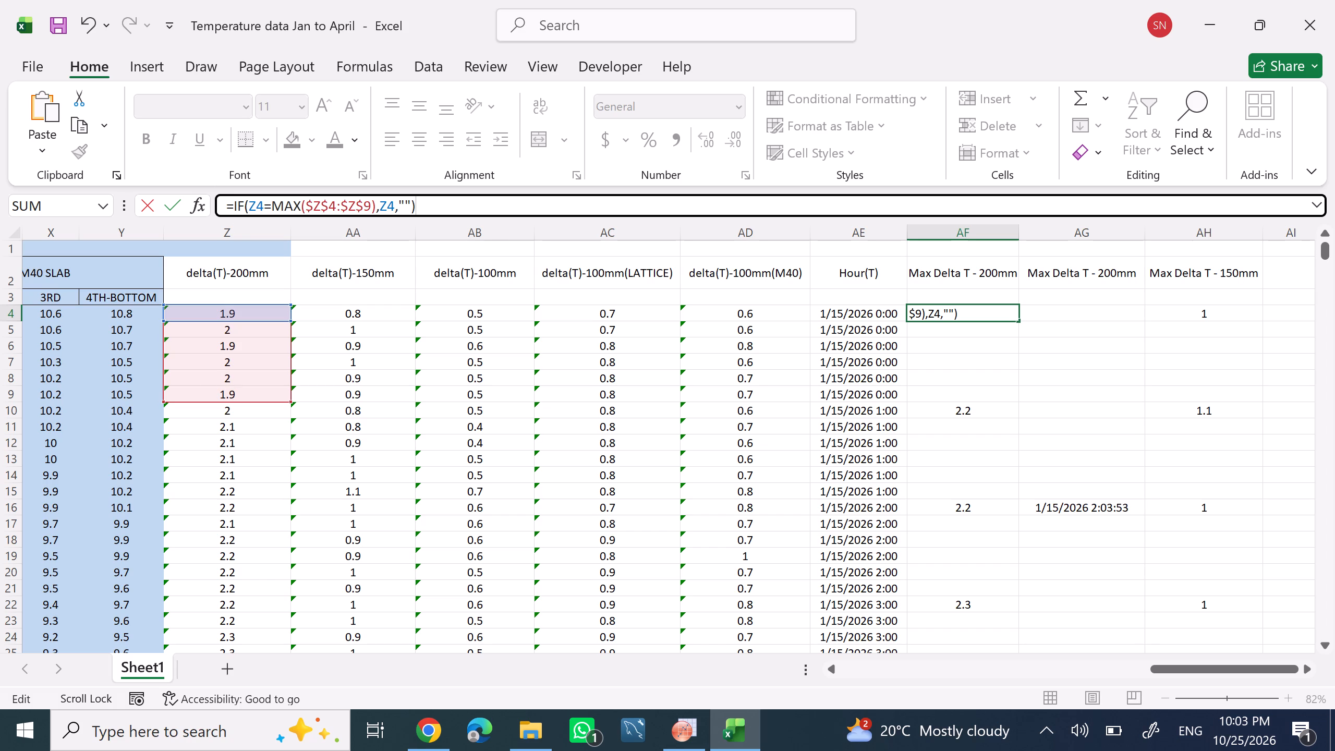
key("Return")
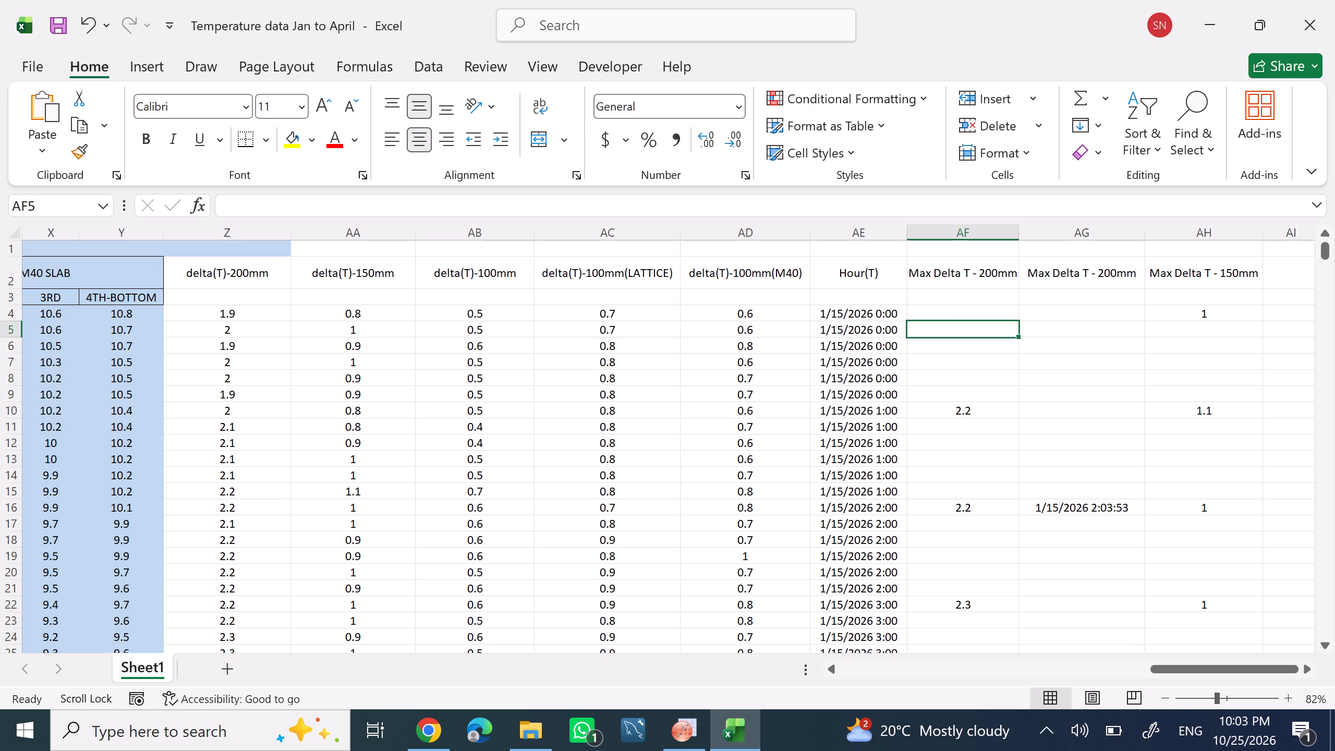
Fill the formula in AF4 down through AF9 to cover all rows of the first hour.
left_click(1009, 313)
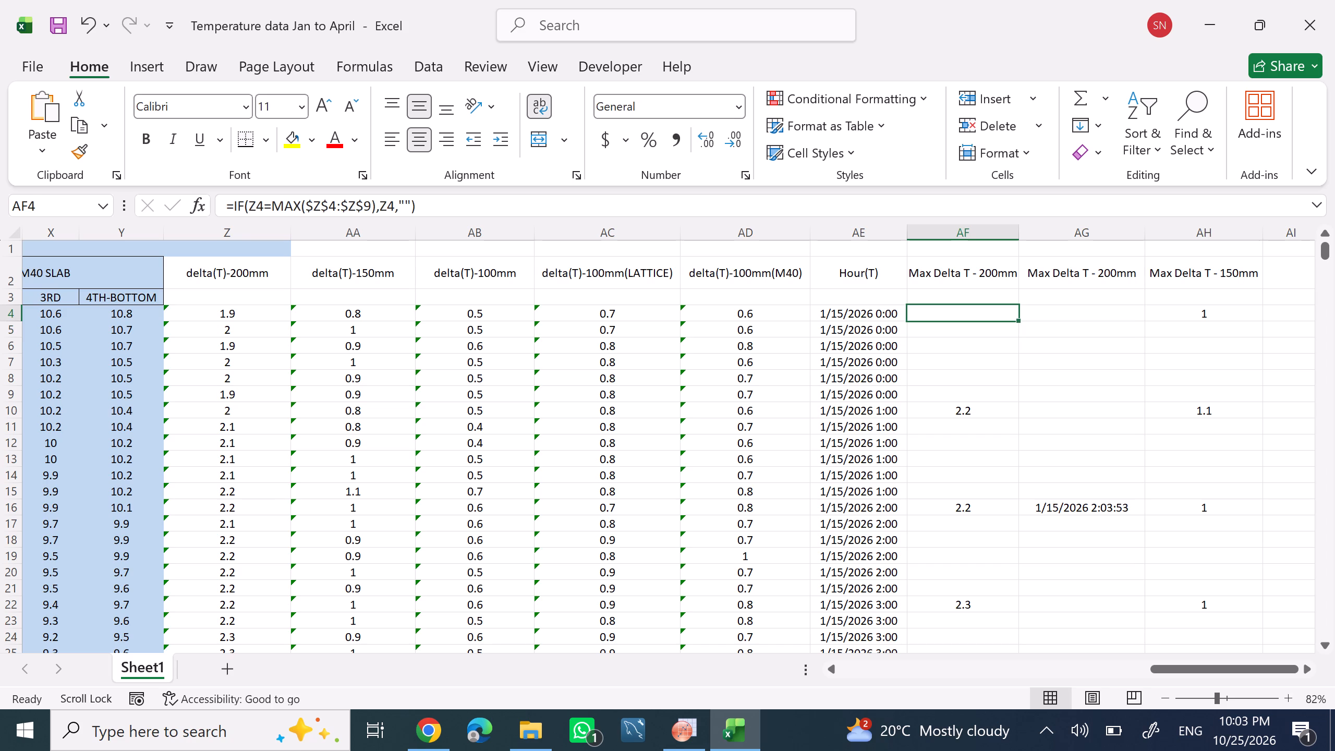
left_click_drag(1017, 318, 1021, 386)
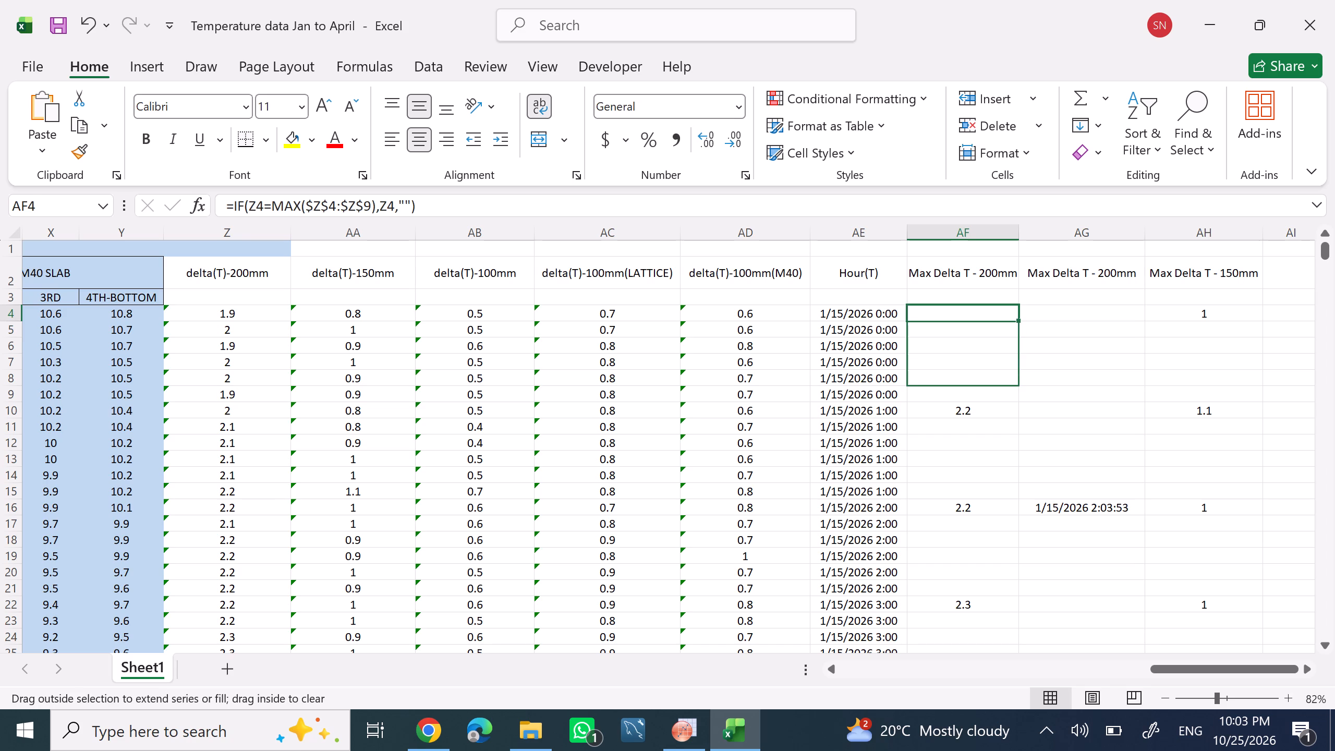
left_click_drag(1021, 386, 1021, 395)
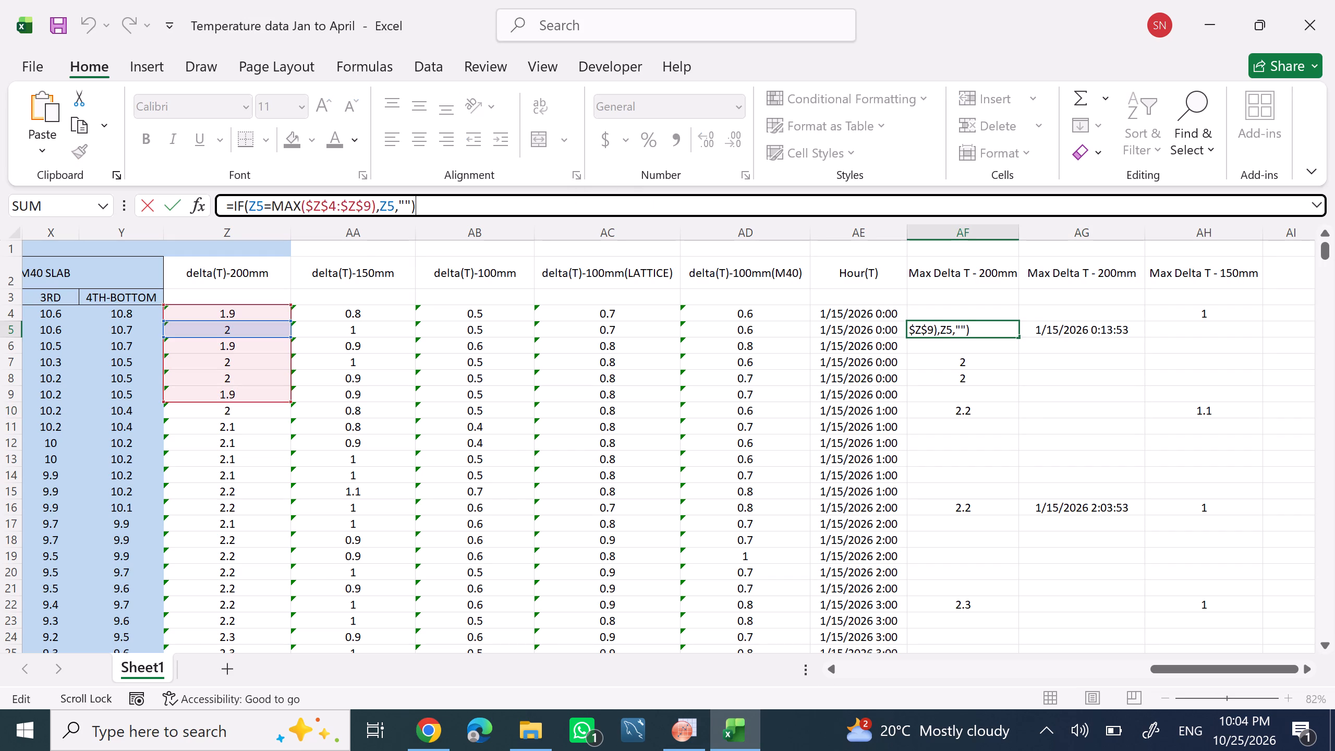
key("BackSpace")
key("BackSpace")
key("BackSpace")
key("BackSpace")
key("BackSpace")
key("BackSpace")
key("BackSpace")
key("BackSpace")
key("BackSpace")
key("BackSpace")
key("BackSpace")
key("BackSpace")
key("BackSpace")
key("BackSpace")
key("BackSpace")
key("BackSpace")
key("BackSpace")
key("BackSpace")
key("BackSpace")
key("BackSpace")
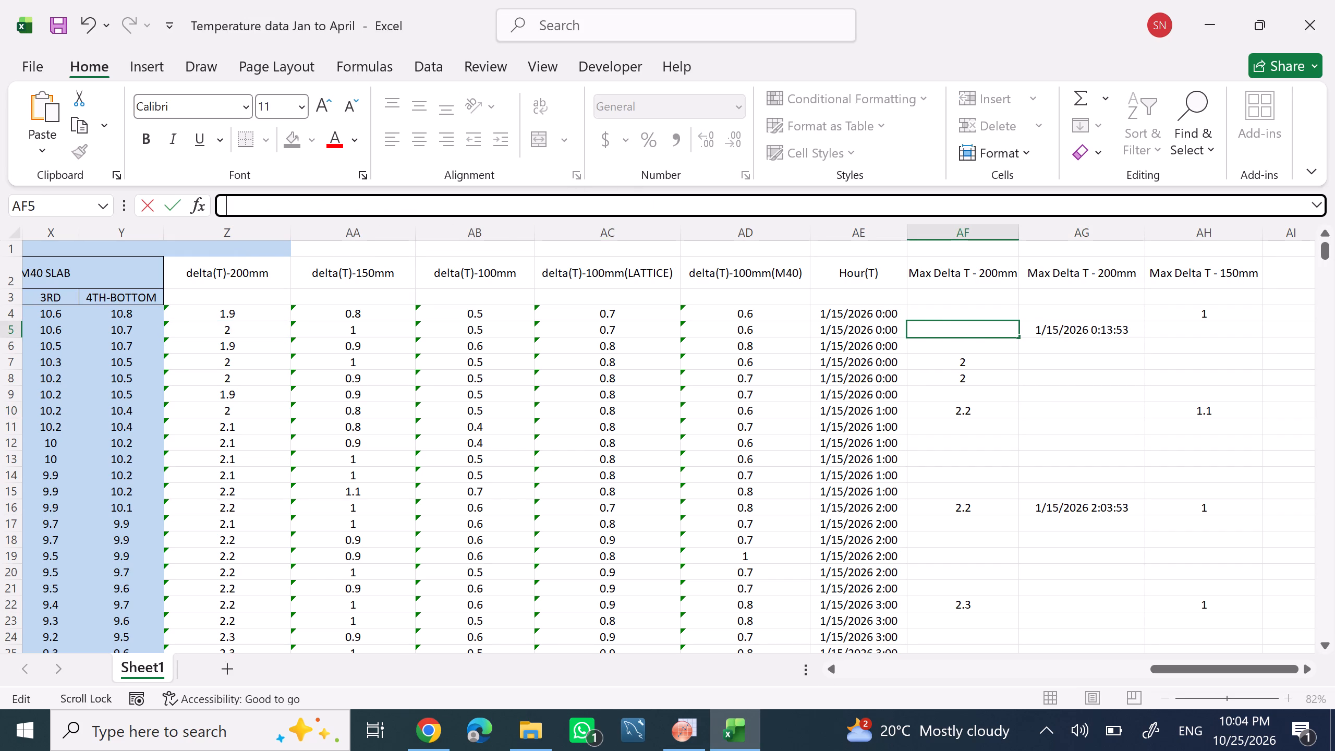
left_click(970, 367)
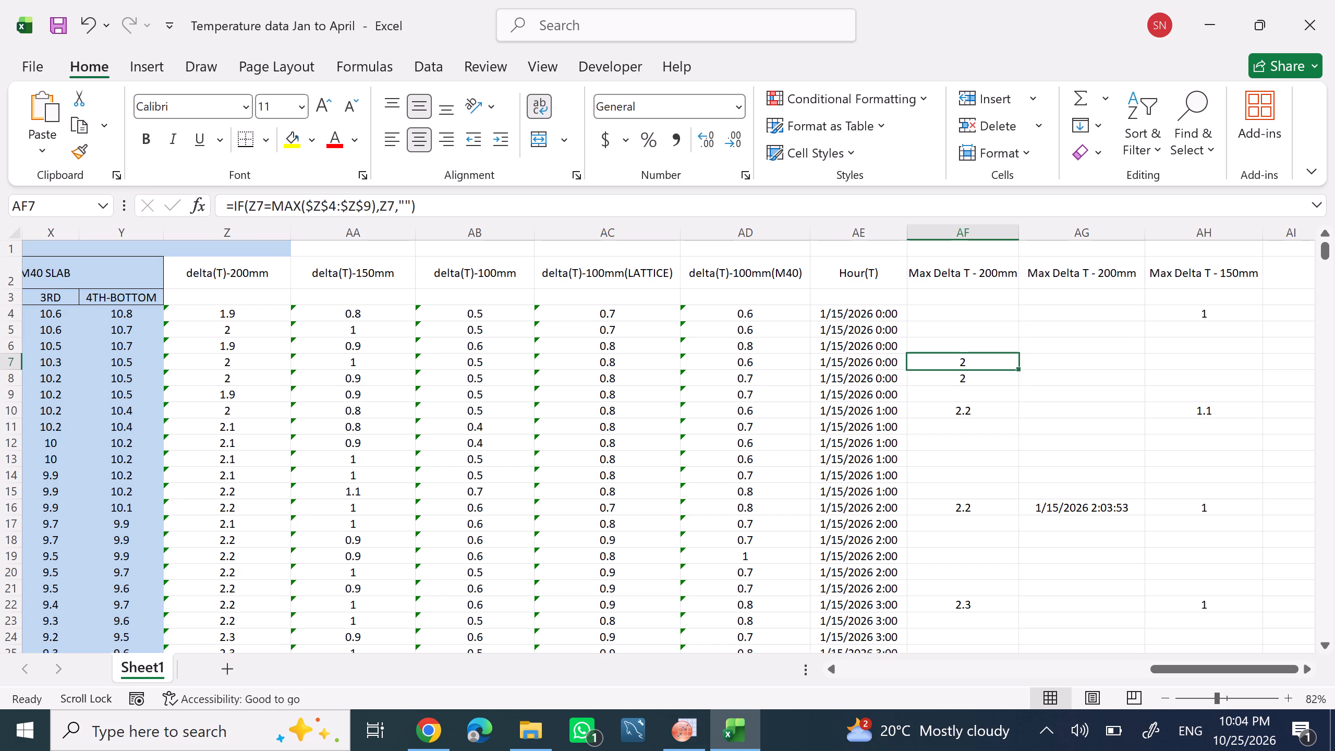
left_click_drag(453, 208, 180, 233)
key("BackSpace")
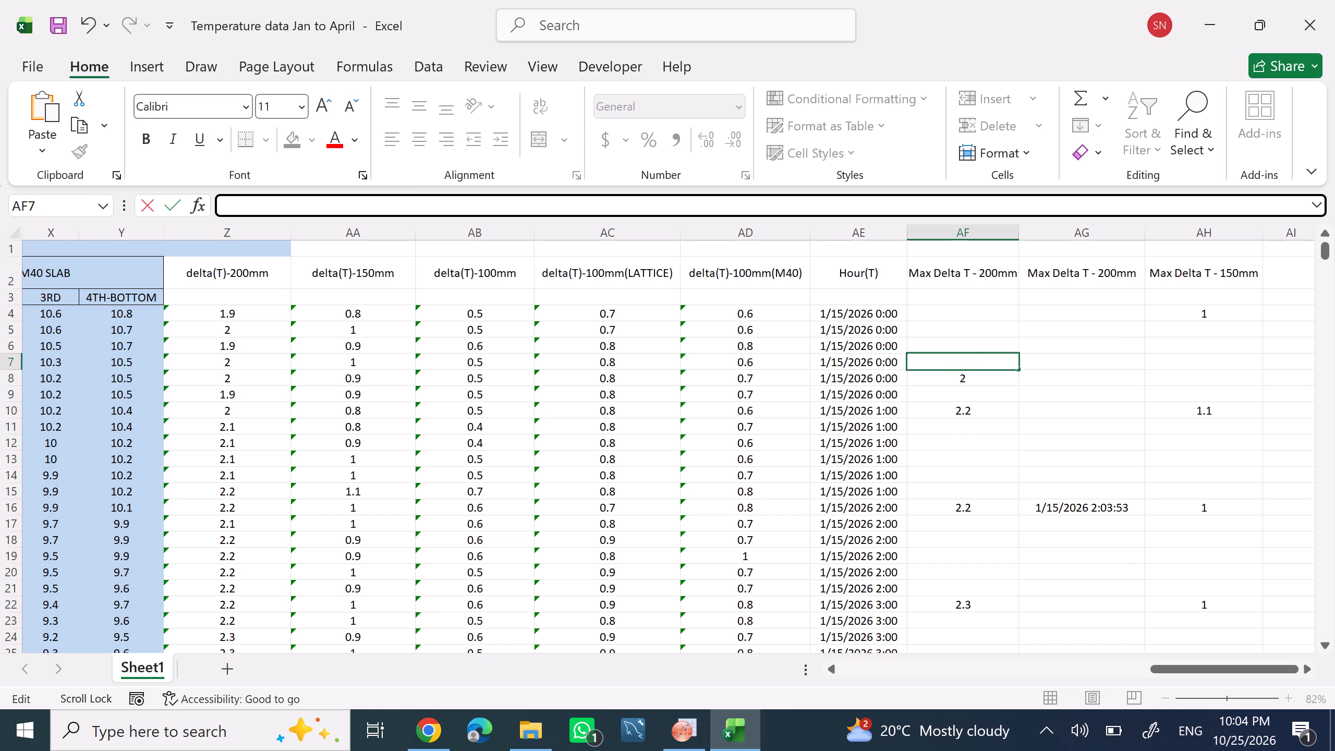
left_click(967, 385)
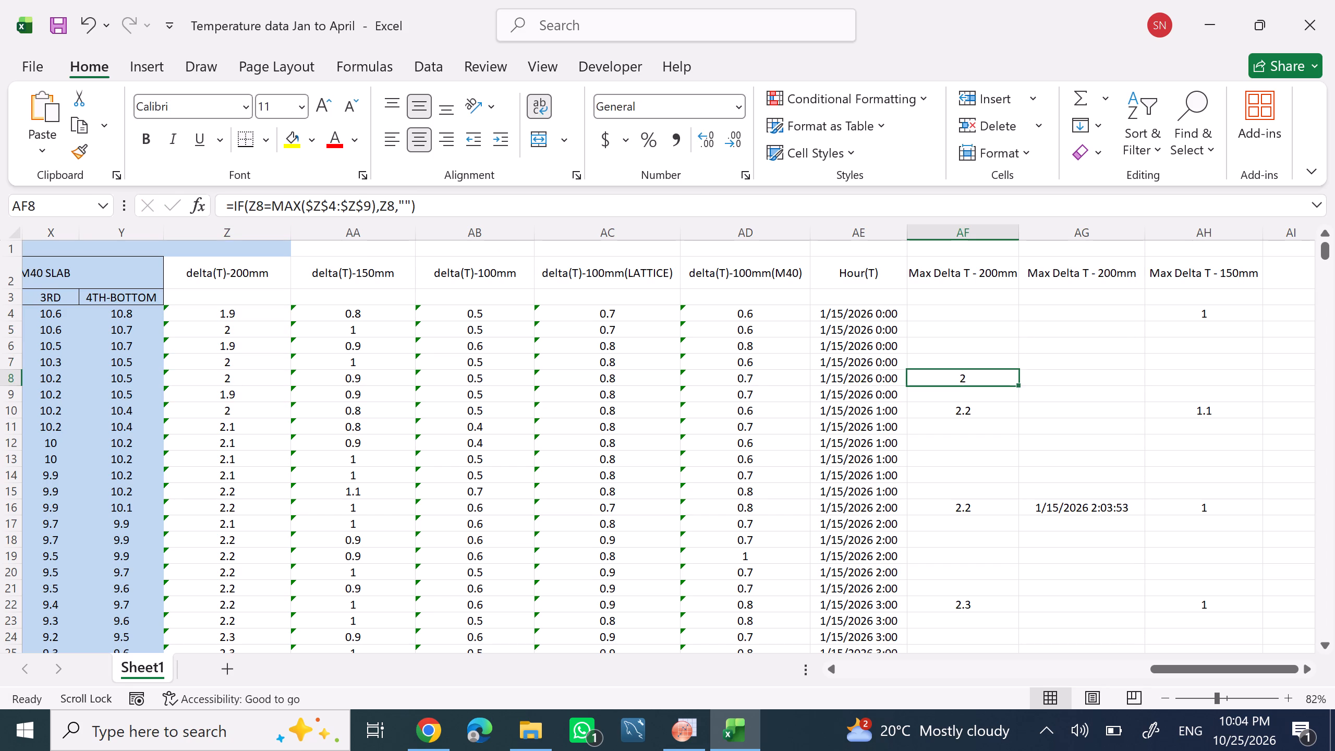
left_click_drag(430, 212, 170, 227)
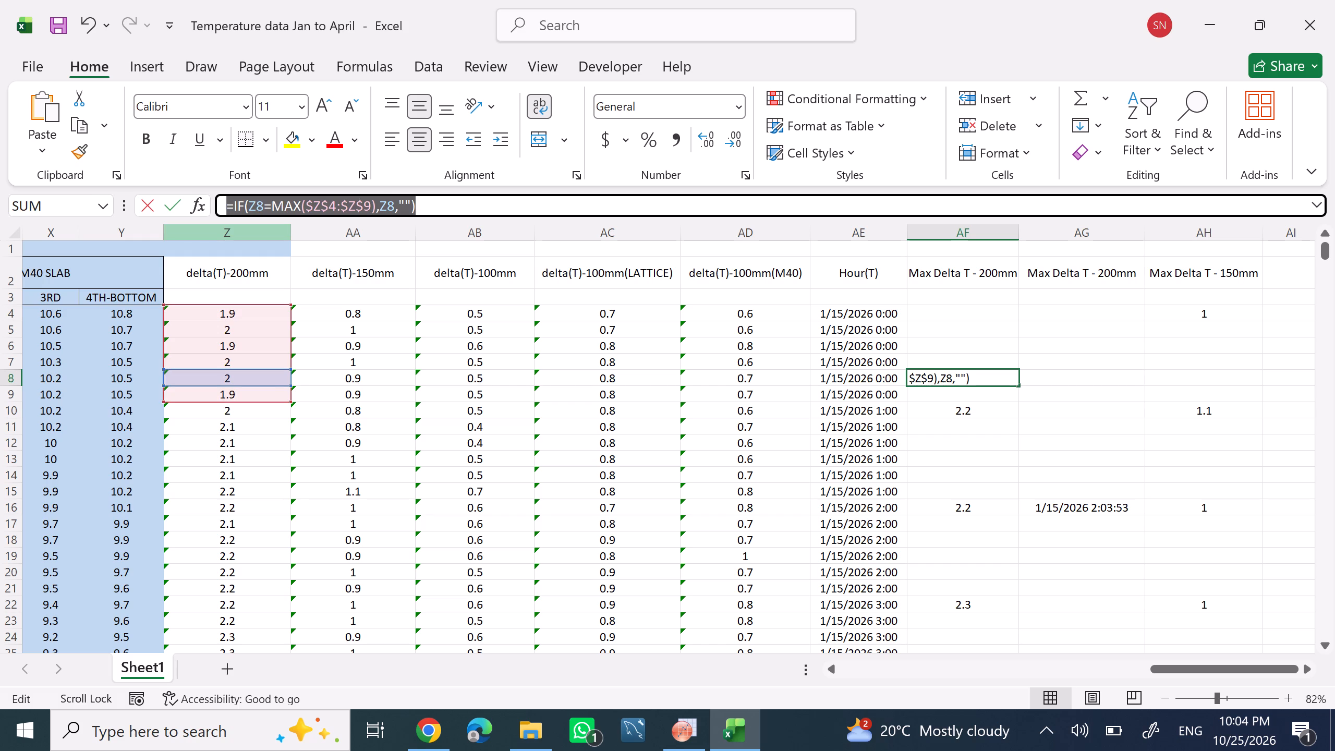
key("BackSpace")
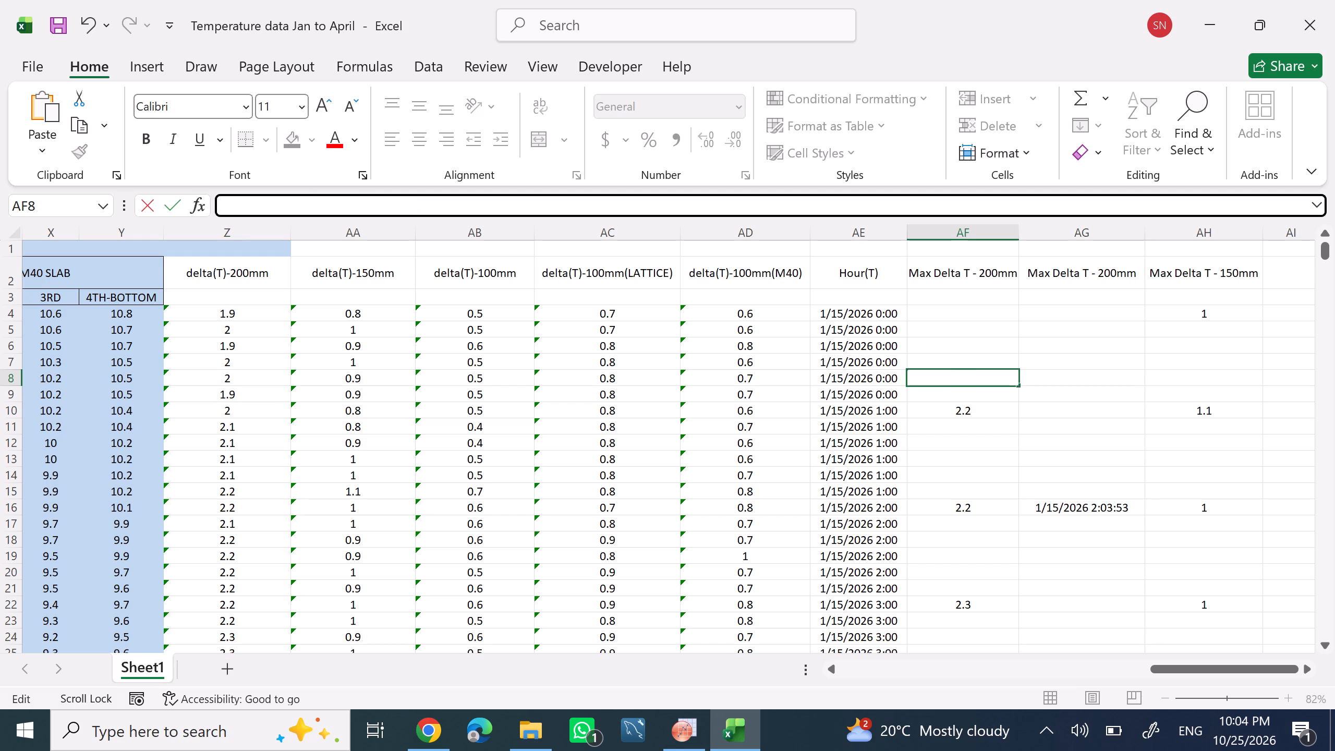
Replace the formula in AF4 with =IF(AND(Z4=MAX($Z$4:$Z$9),COUNTIF($AF$3:AF3,MAX($Z$4:$Z$9))=0),Z4,"").
left_click(963, 316)
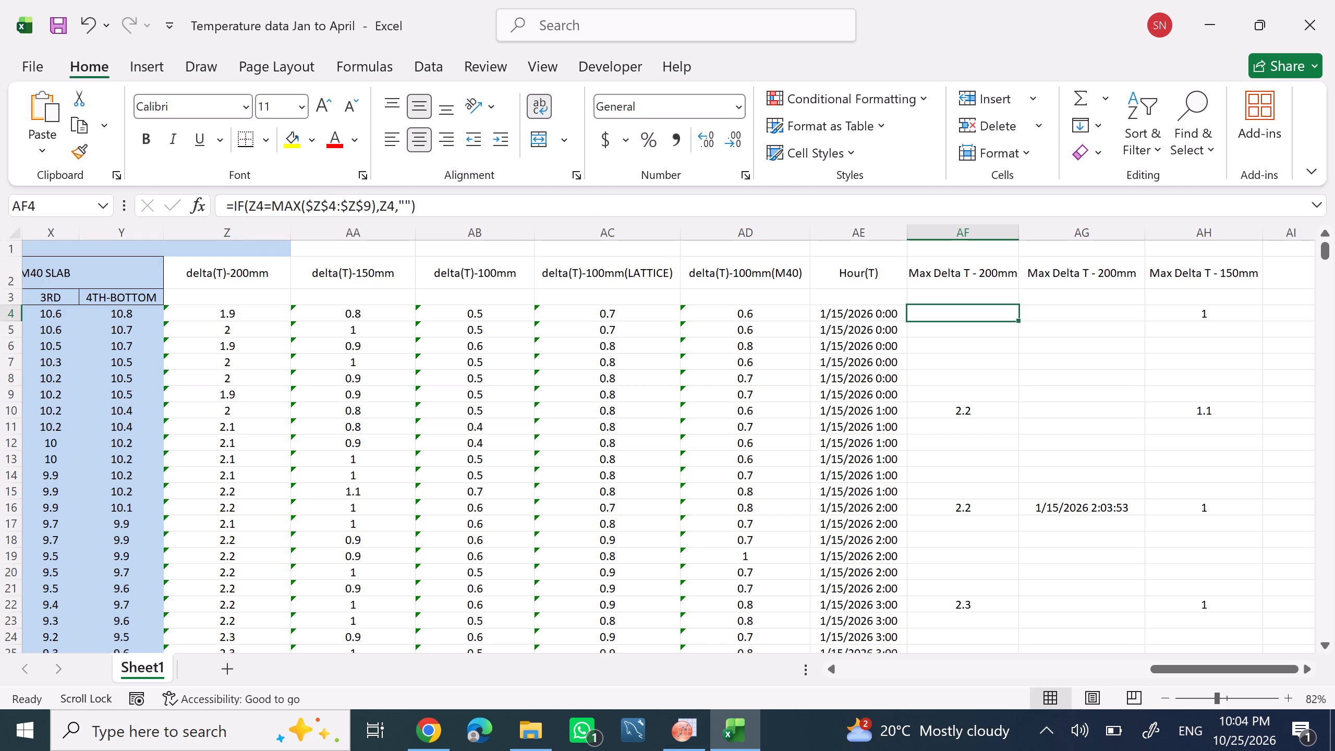
left_click_drag(484, 202, 164, 222)
key("BackSpace")
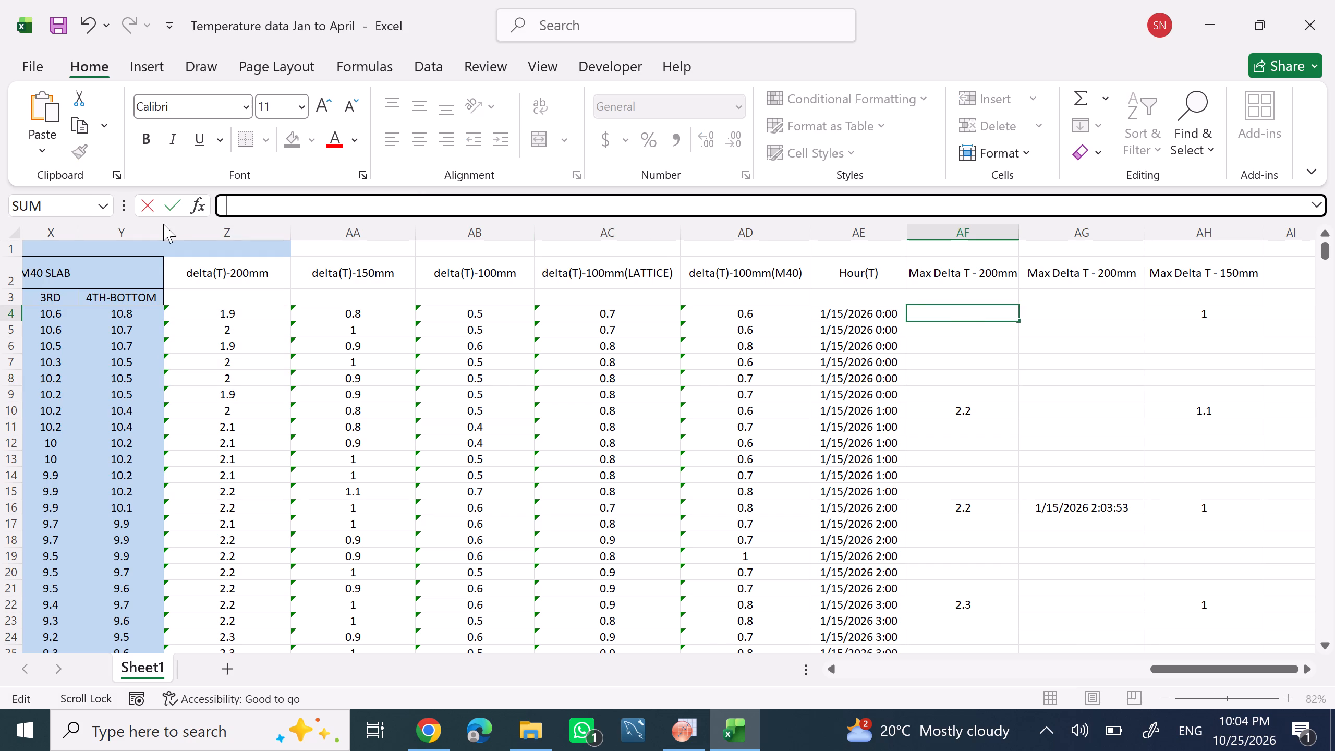
key("ctrl+v")
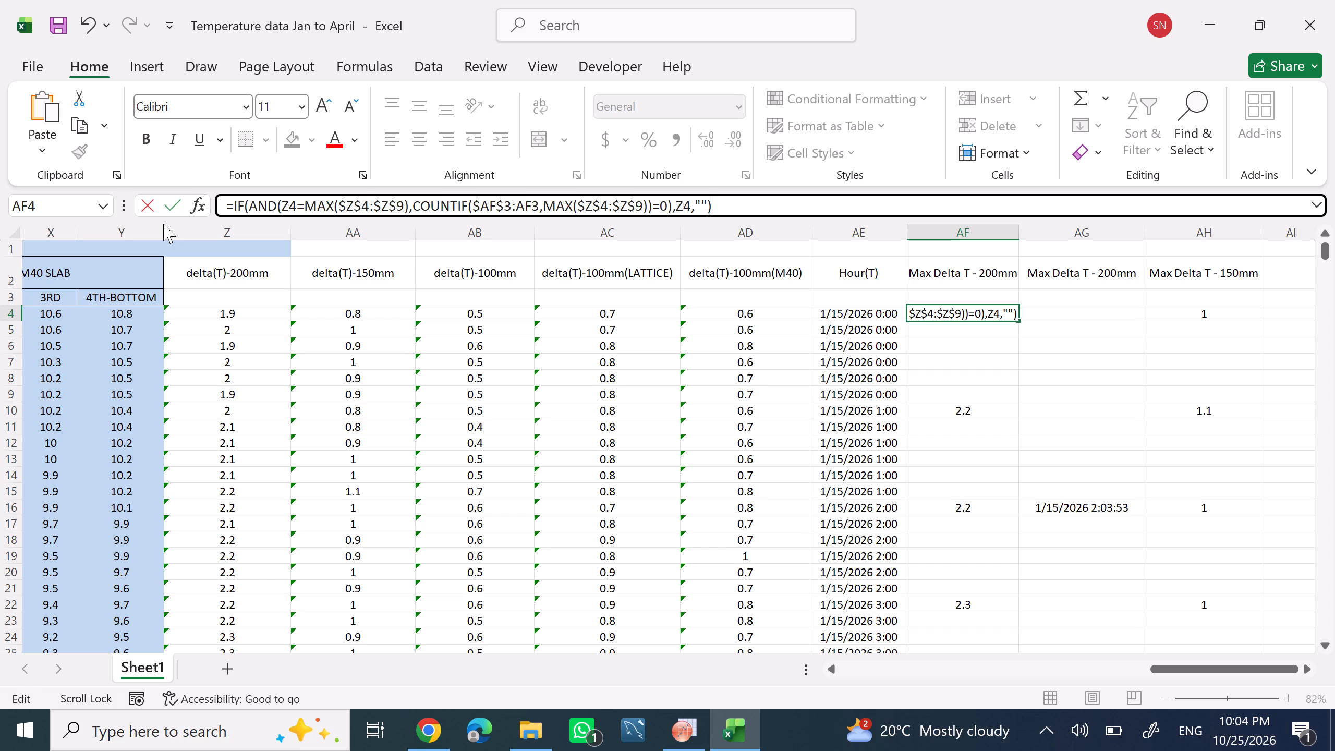
key("Return")
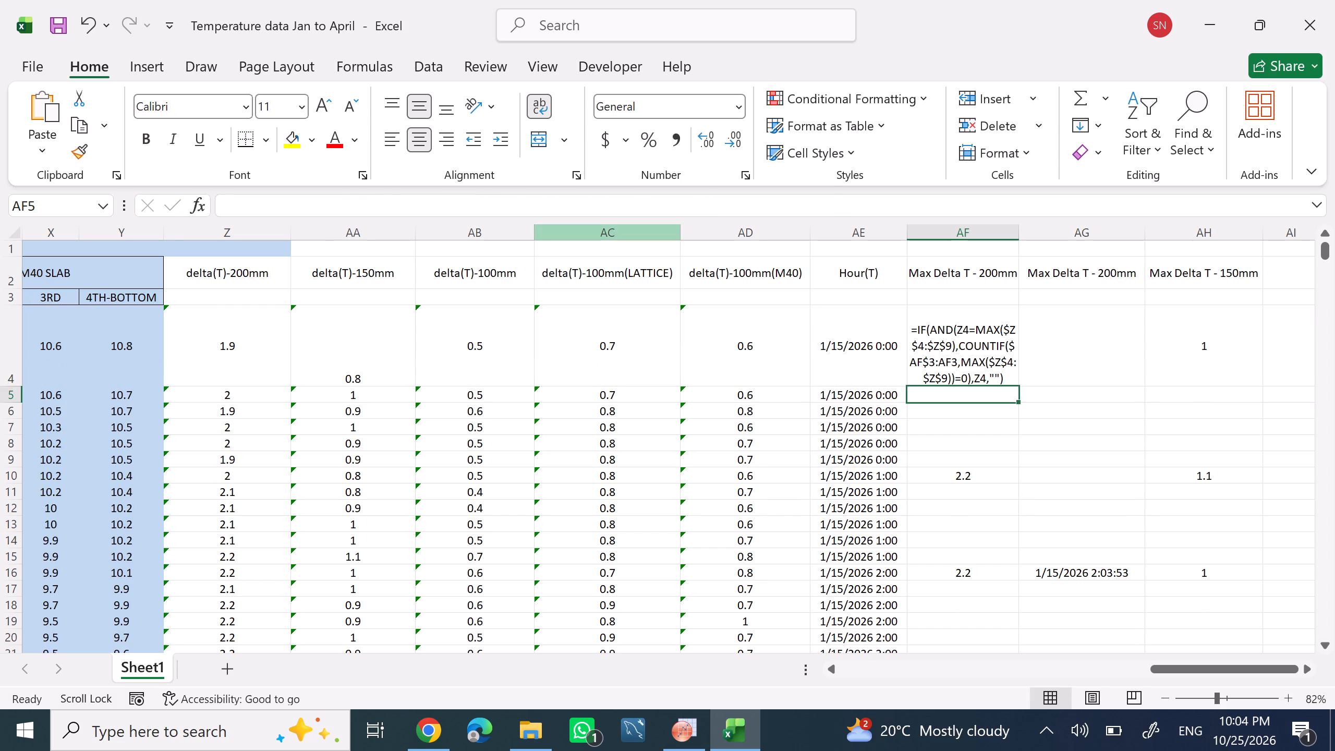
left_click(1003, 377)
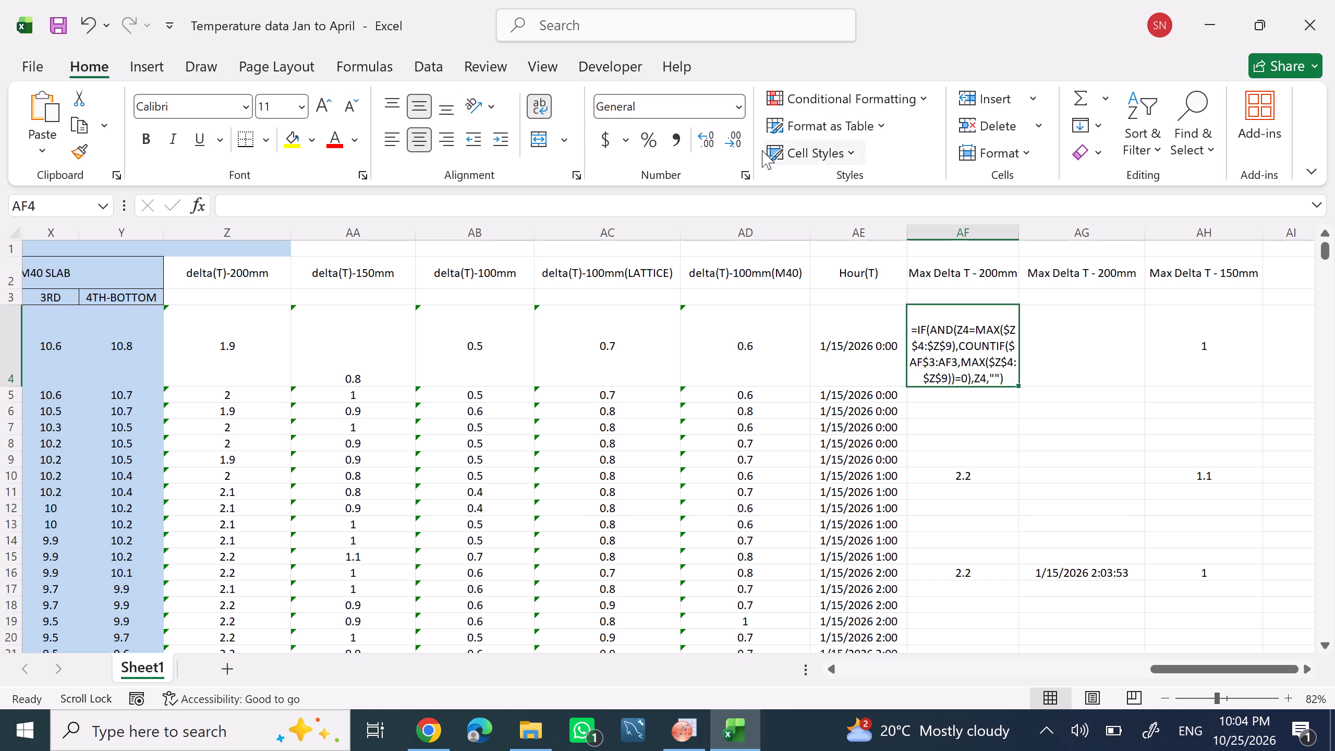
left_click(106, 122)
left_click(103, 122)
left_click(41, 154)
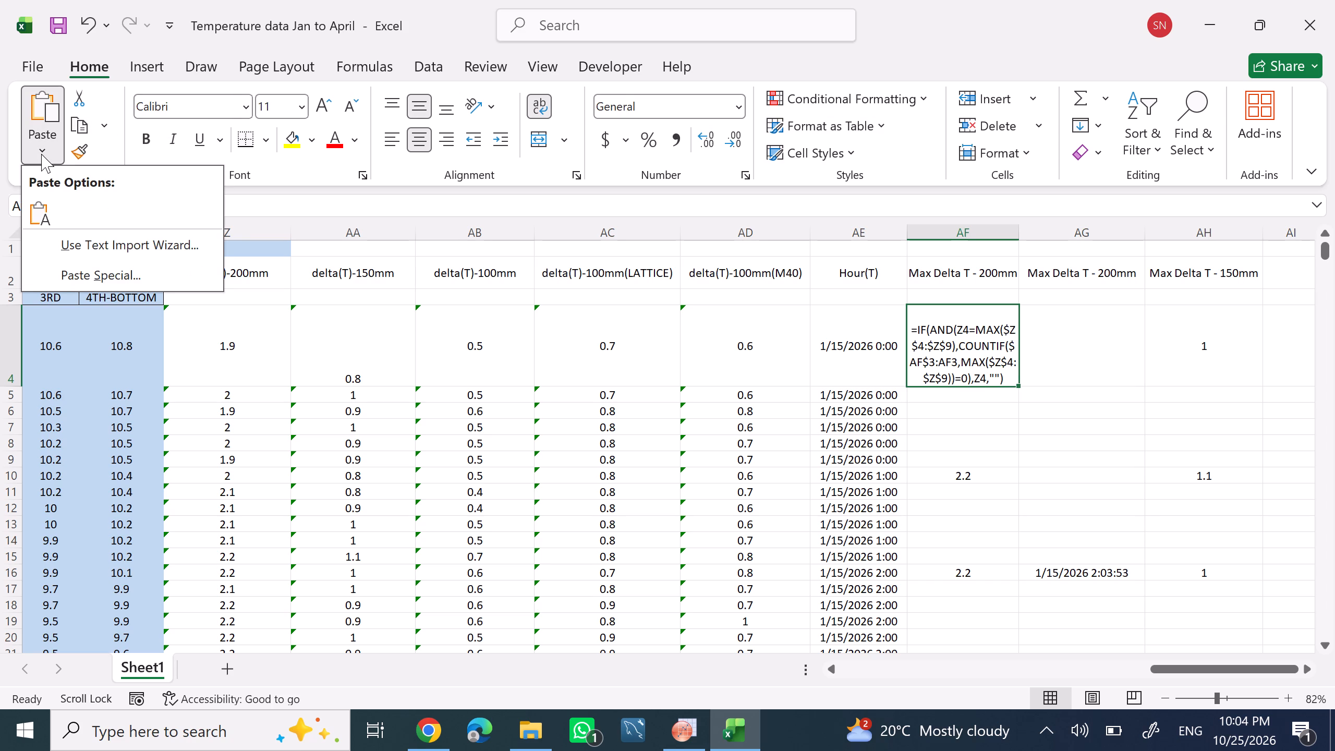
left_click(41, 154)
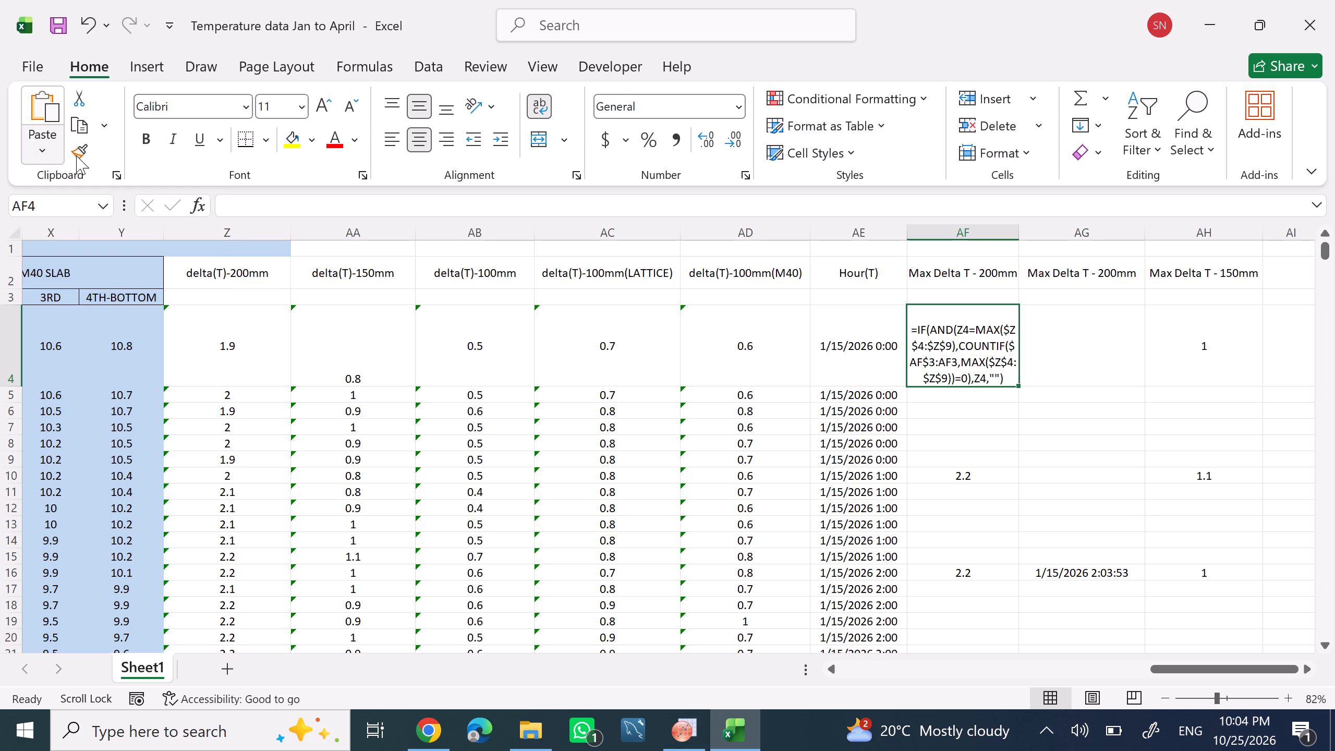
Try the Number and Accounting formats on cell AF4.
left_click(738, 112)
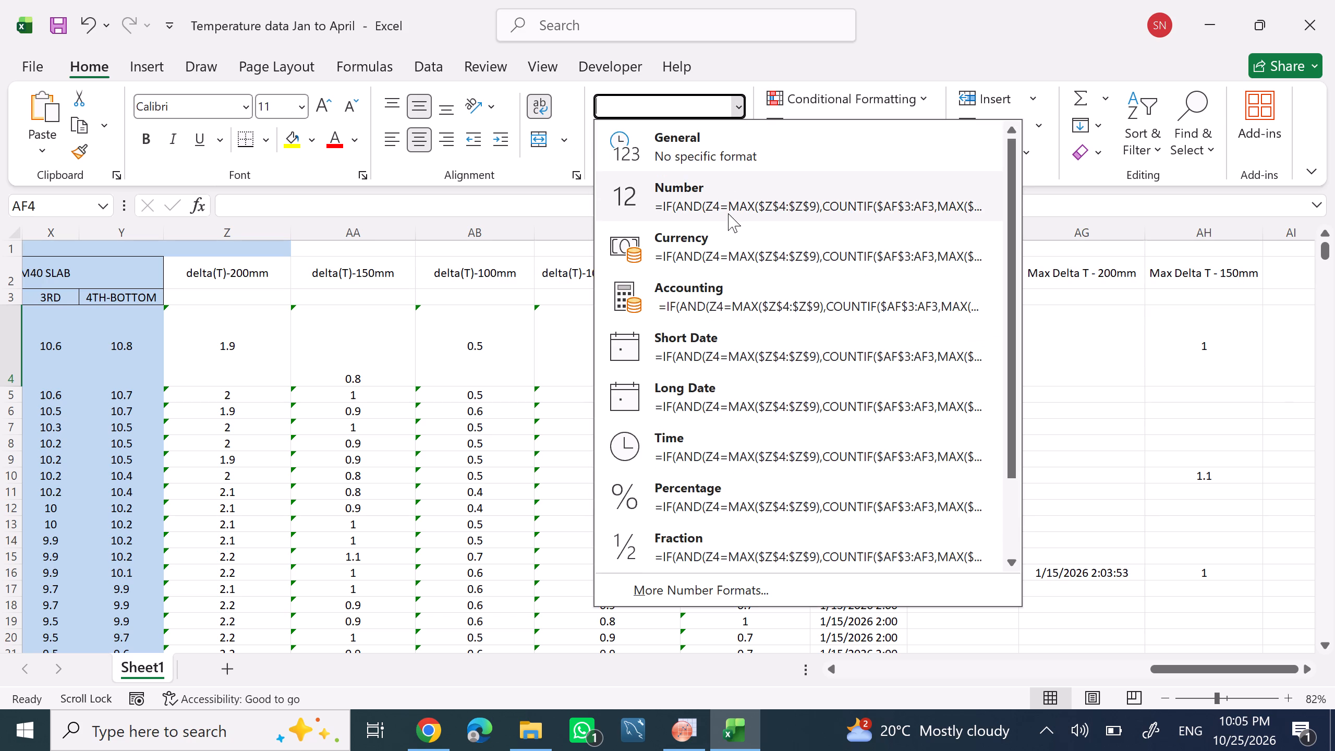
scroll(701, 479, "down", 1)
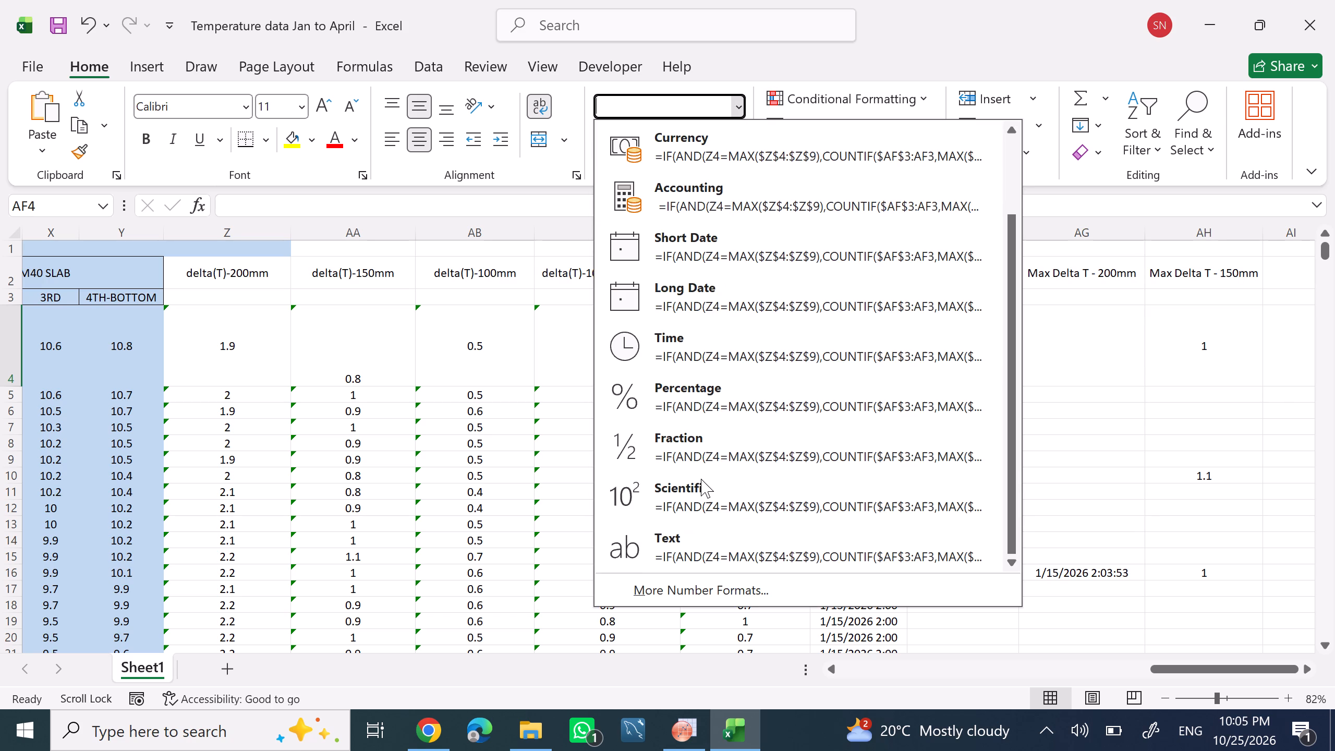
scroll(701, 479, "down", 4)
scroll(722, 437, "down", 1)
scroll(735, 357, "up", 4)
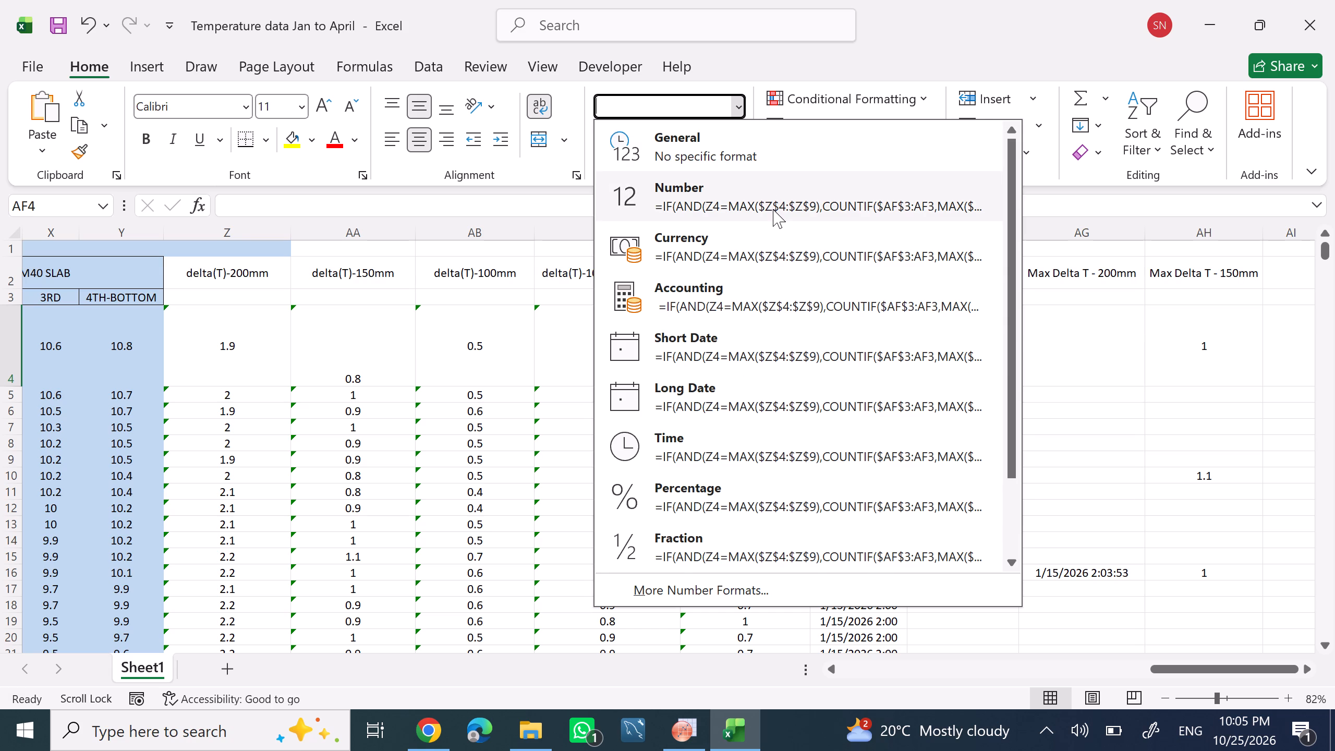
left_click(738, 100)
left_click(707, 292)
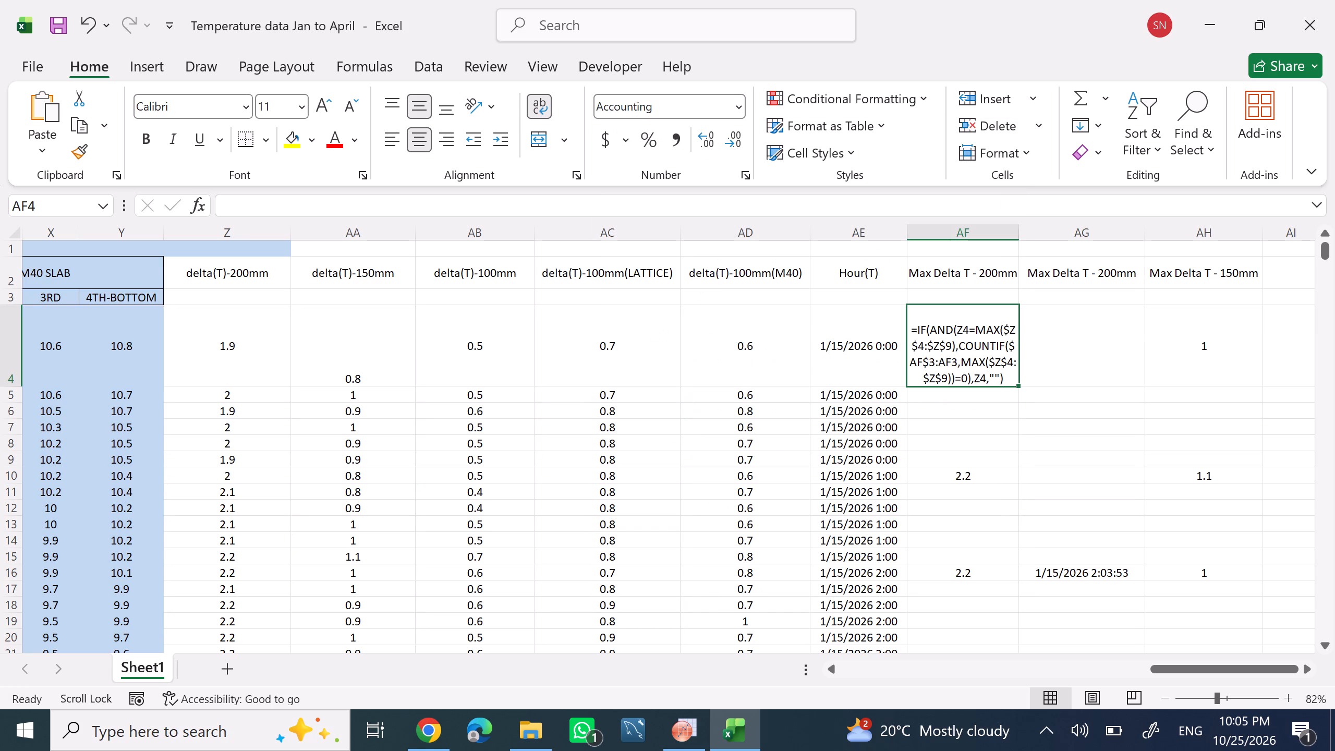
Set the number format of cell AF4 to Scientific.
left_click(742, 112)
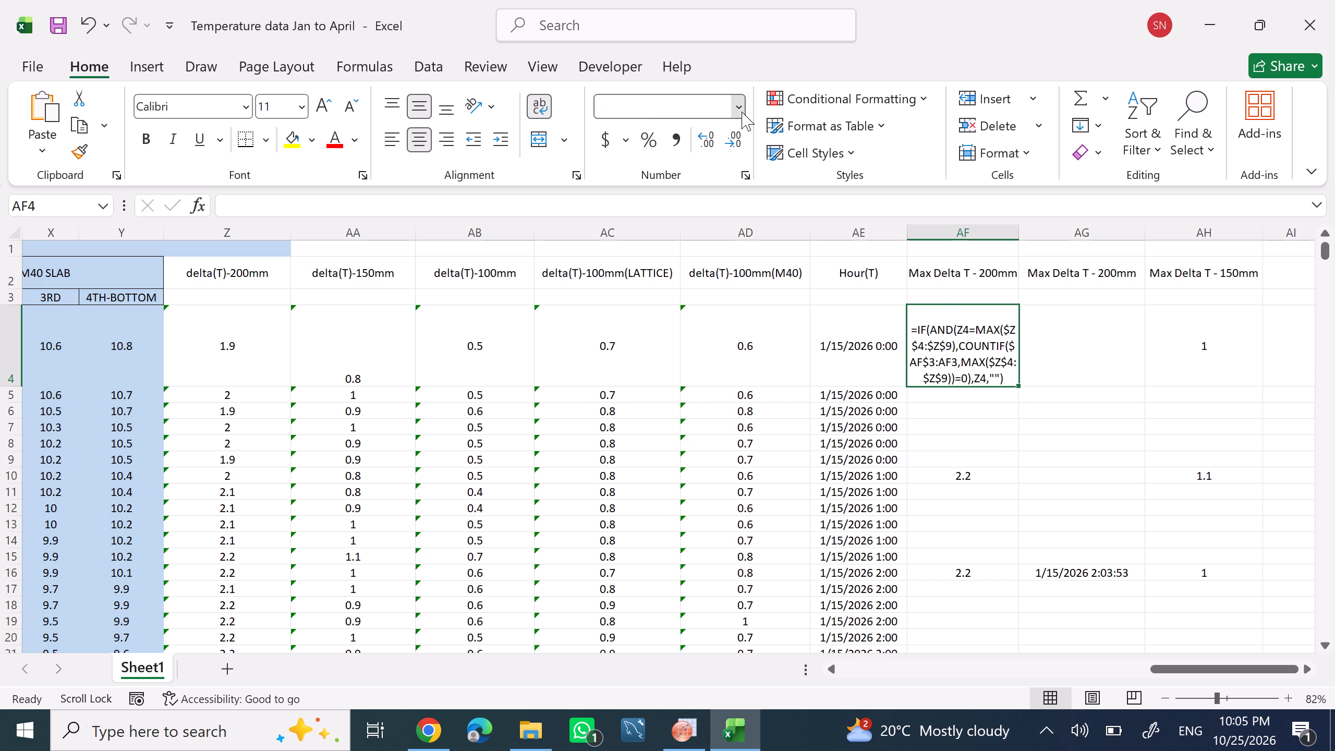
scroll(691, 367, "down", 2)
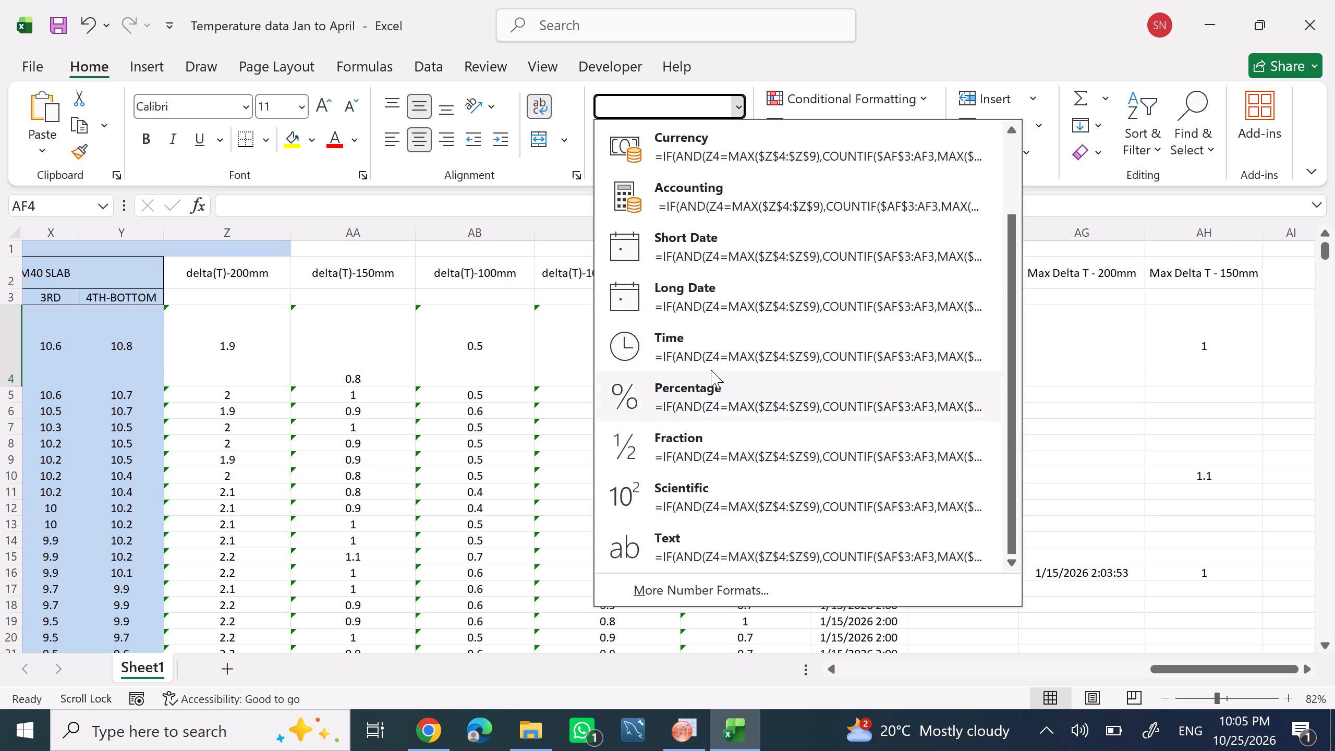
scroll(733, 352, "down", 2)
left_click(727, 491)
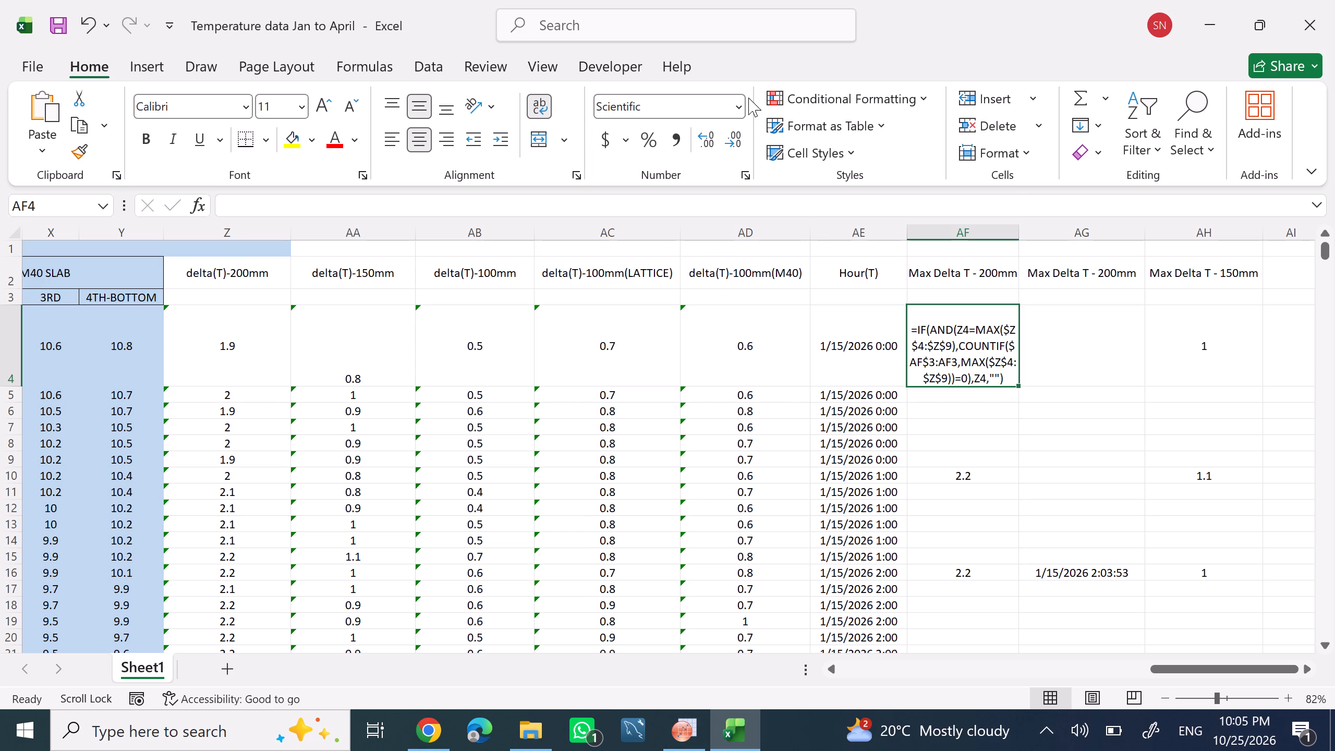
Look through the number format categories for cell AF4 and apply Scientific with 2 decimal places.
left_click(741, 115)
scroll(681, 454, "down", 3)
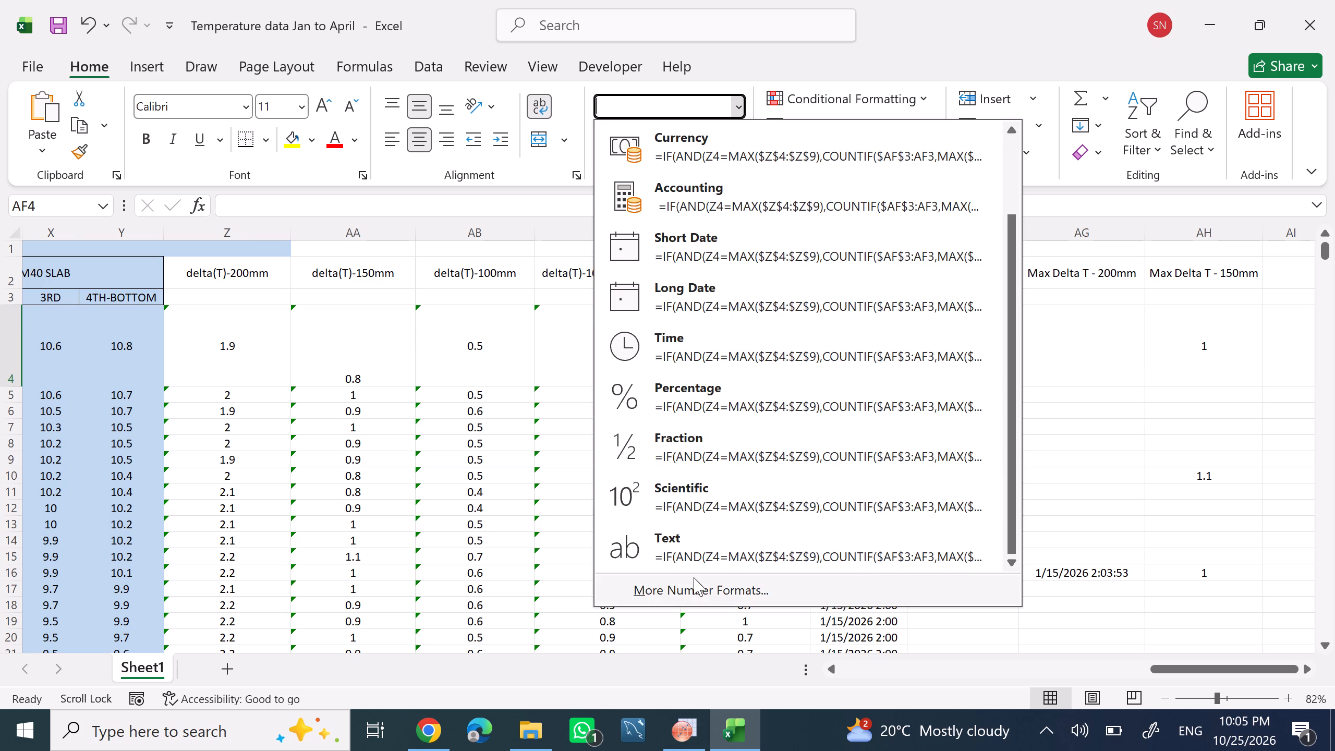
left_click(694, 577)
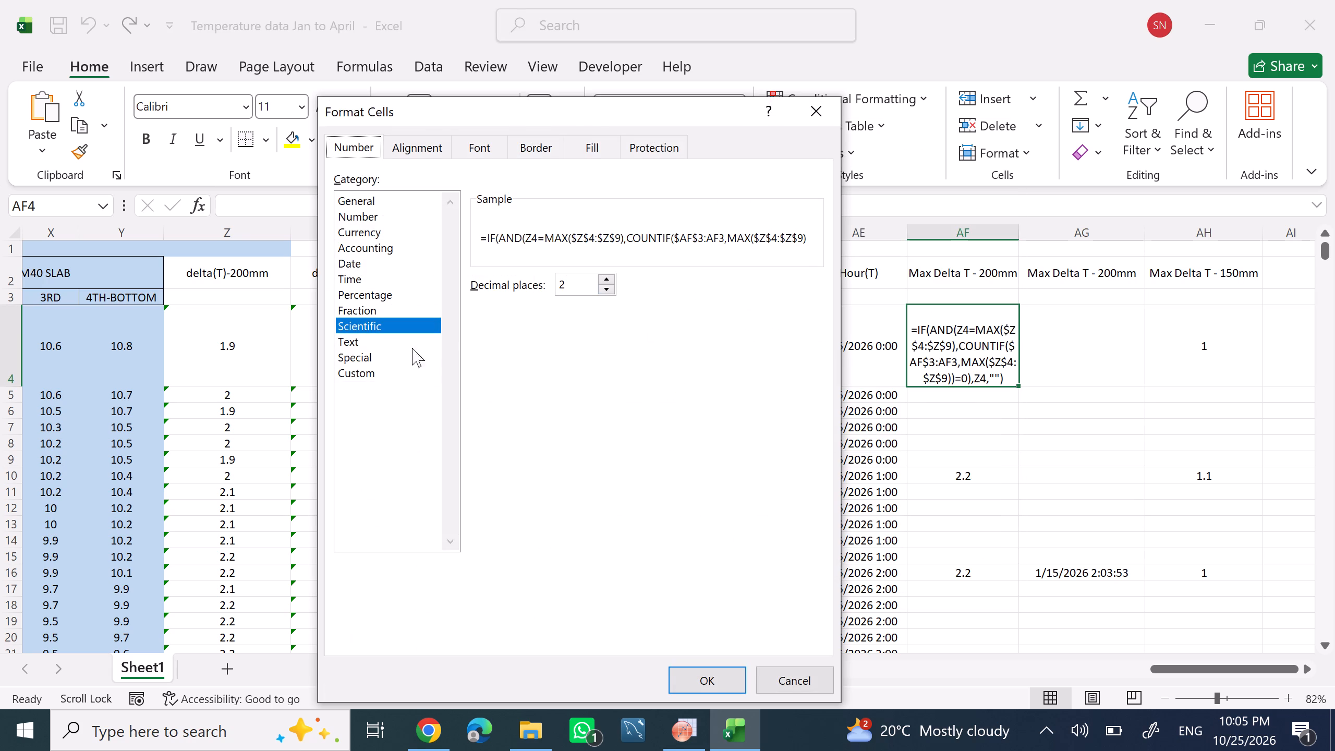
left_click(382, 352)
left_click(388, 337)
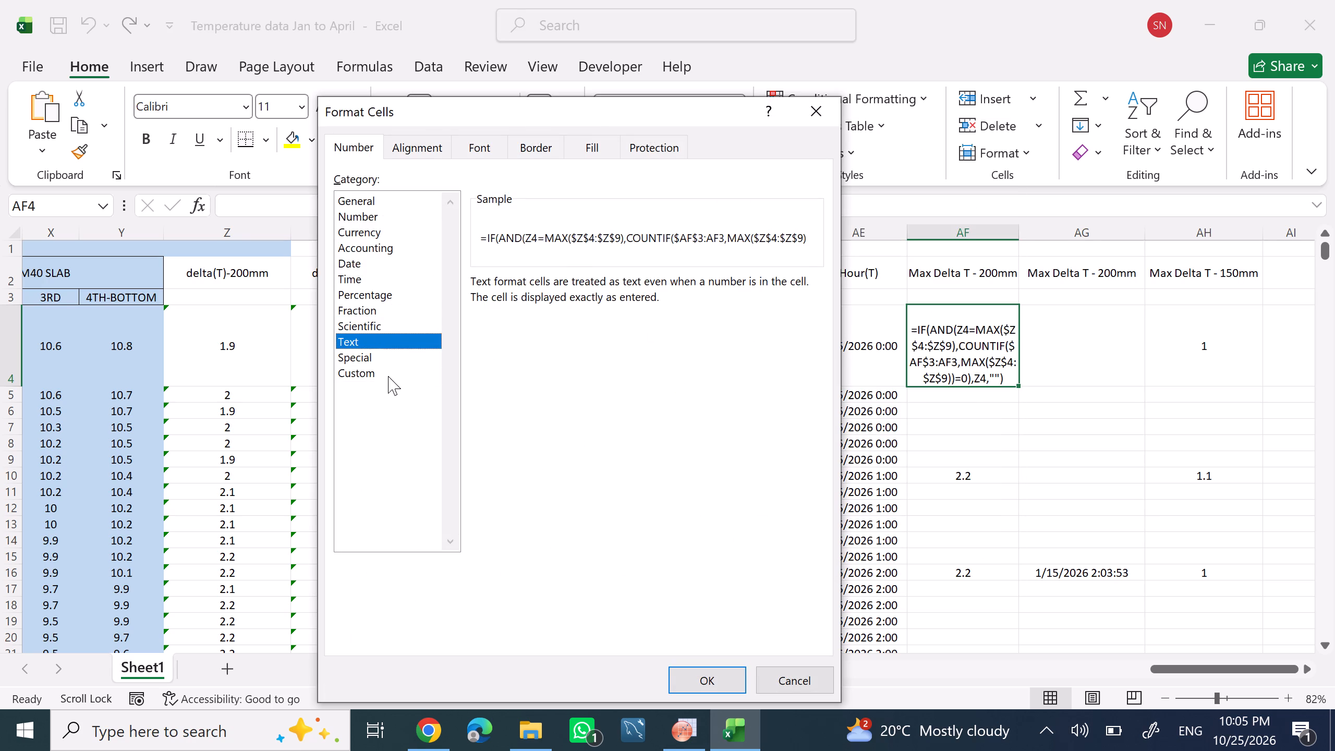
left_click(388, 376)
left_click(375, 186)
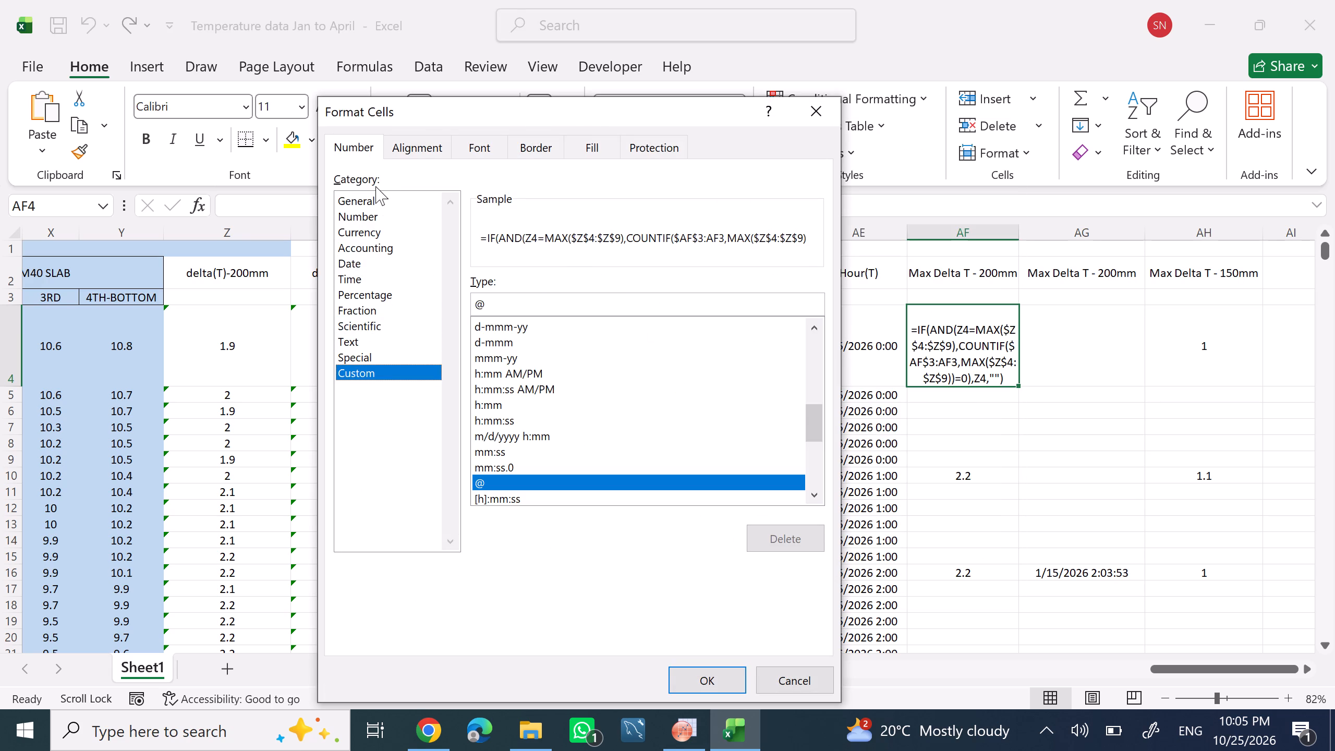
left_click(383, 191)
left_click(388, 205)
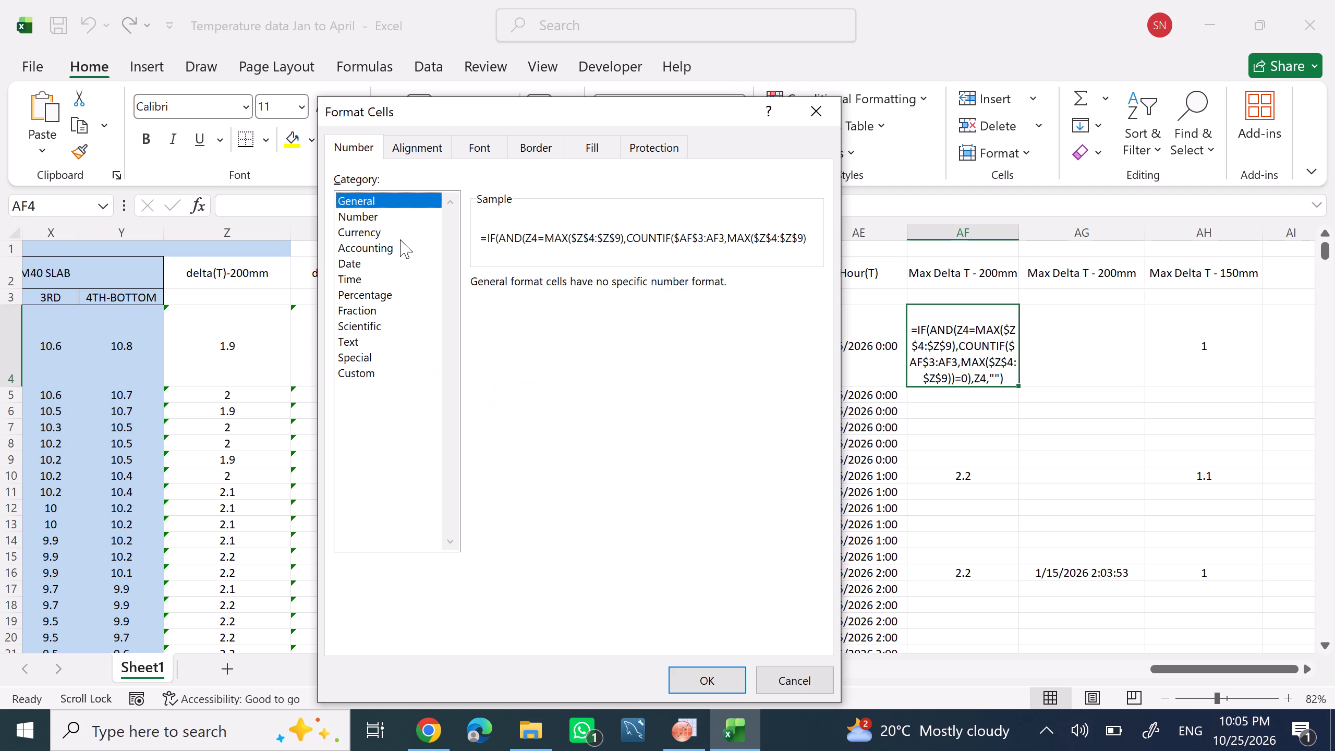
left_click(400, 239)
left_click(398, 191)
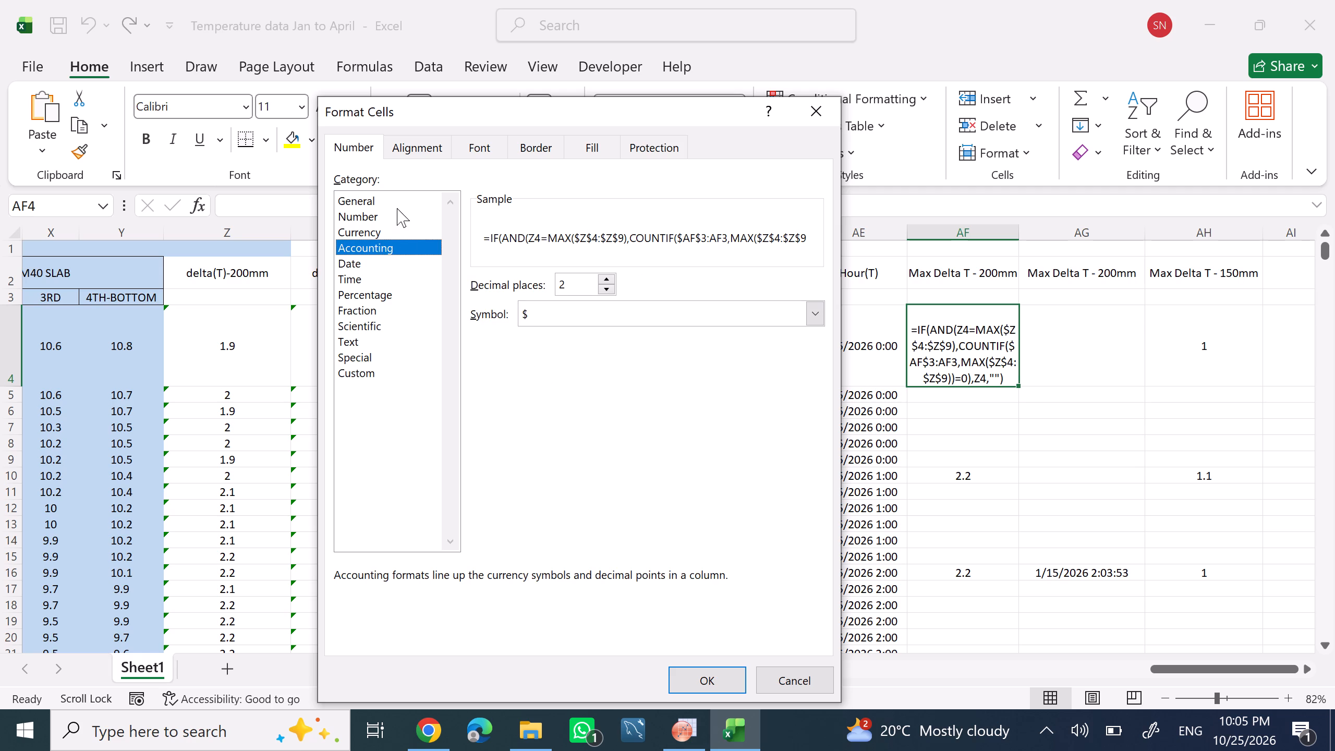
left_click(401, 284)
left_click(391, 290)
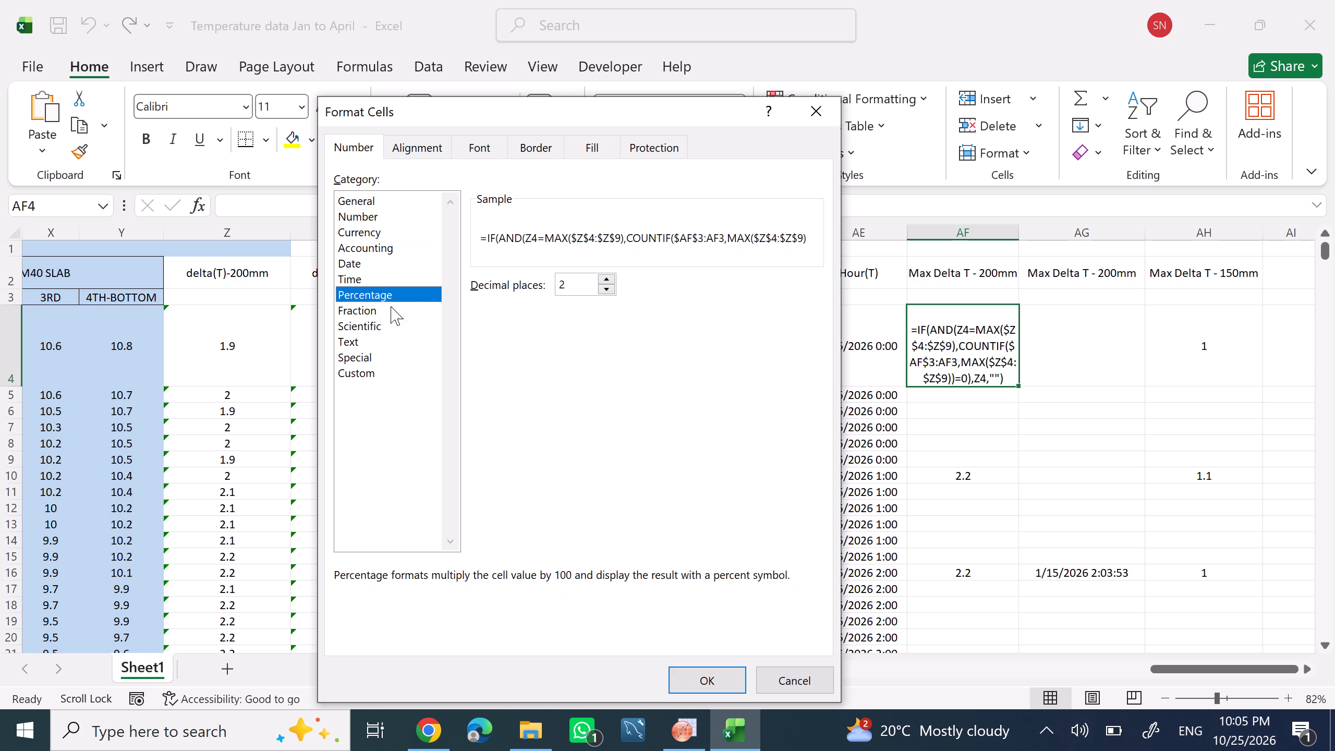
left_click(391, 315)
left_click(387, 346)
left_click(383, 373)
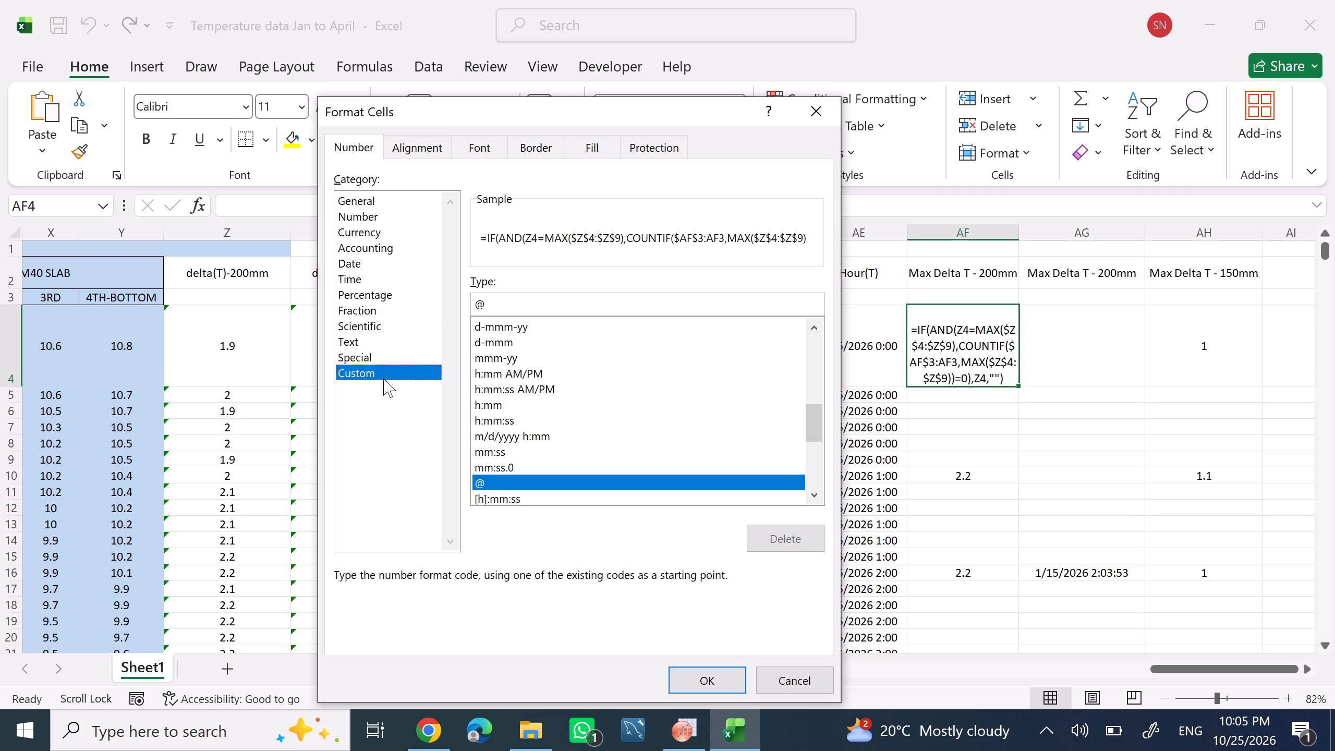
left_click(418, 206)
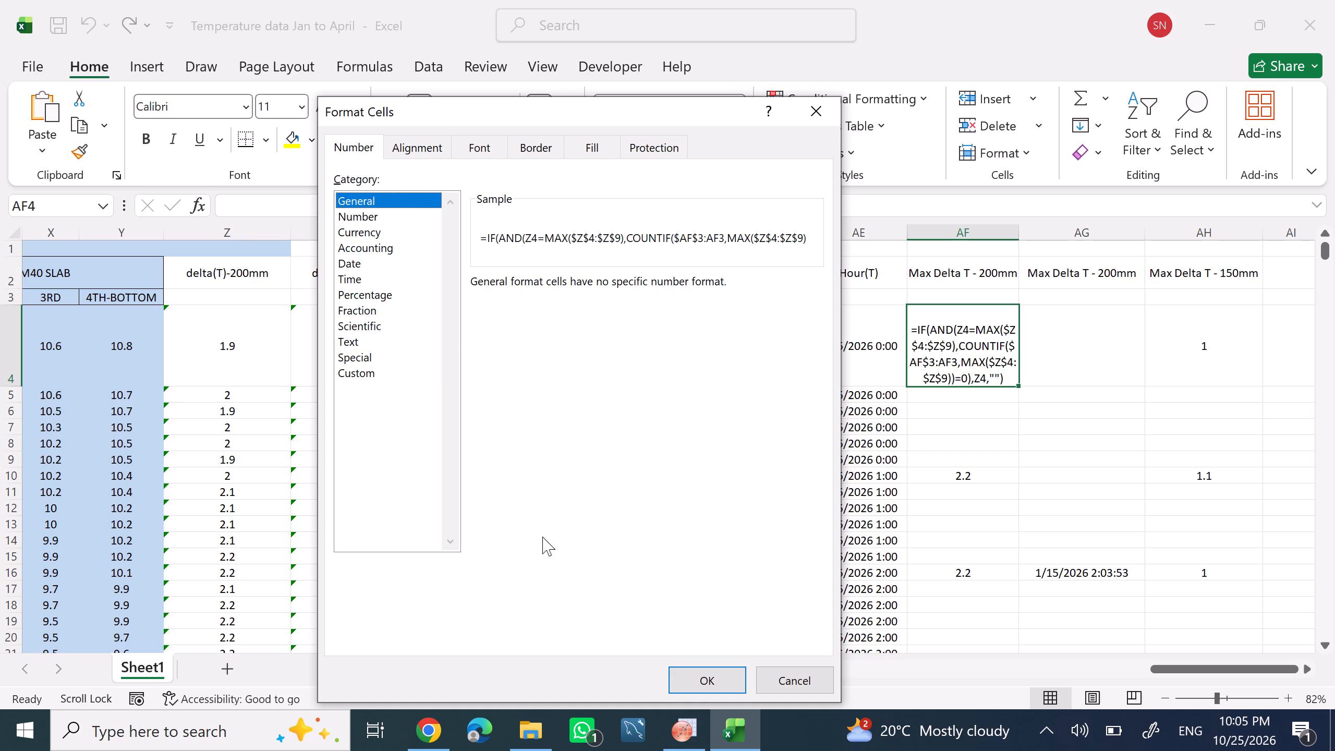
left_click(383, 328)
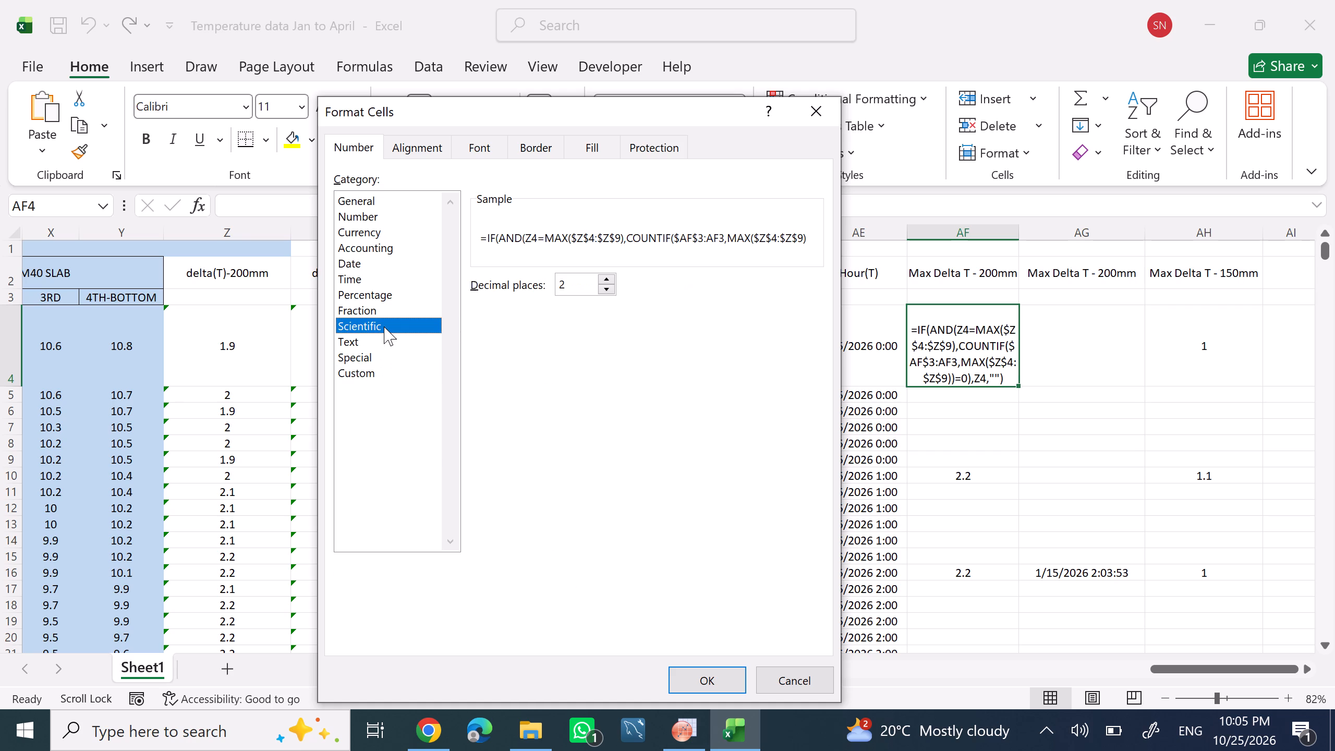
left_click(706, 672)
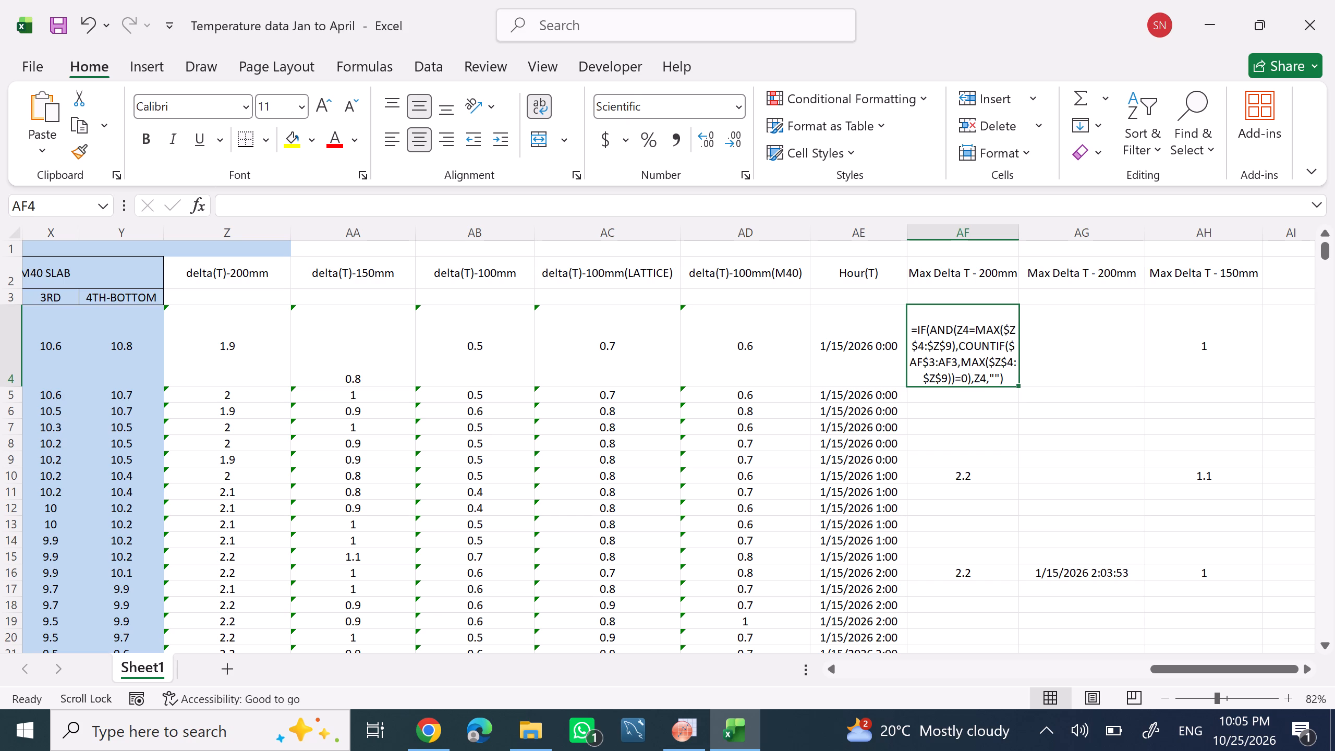
Clear the formula text from cell AF4.
double_click(1002, 377)
left_click(1001, 422)
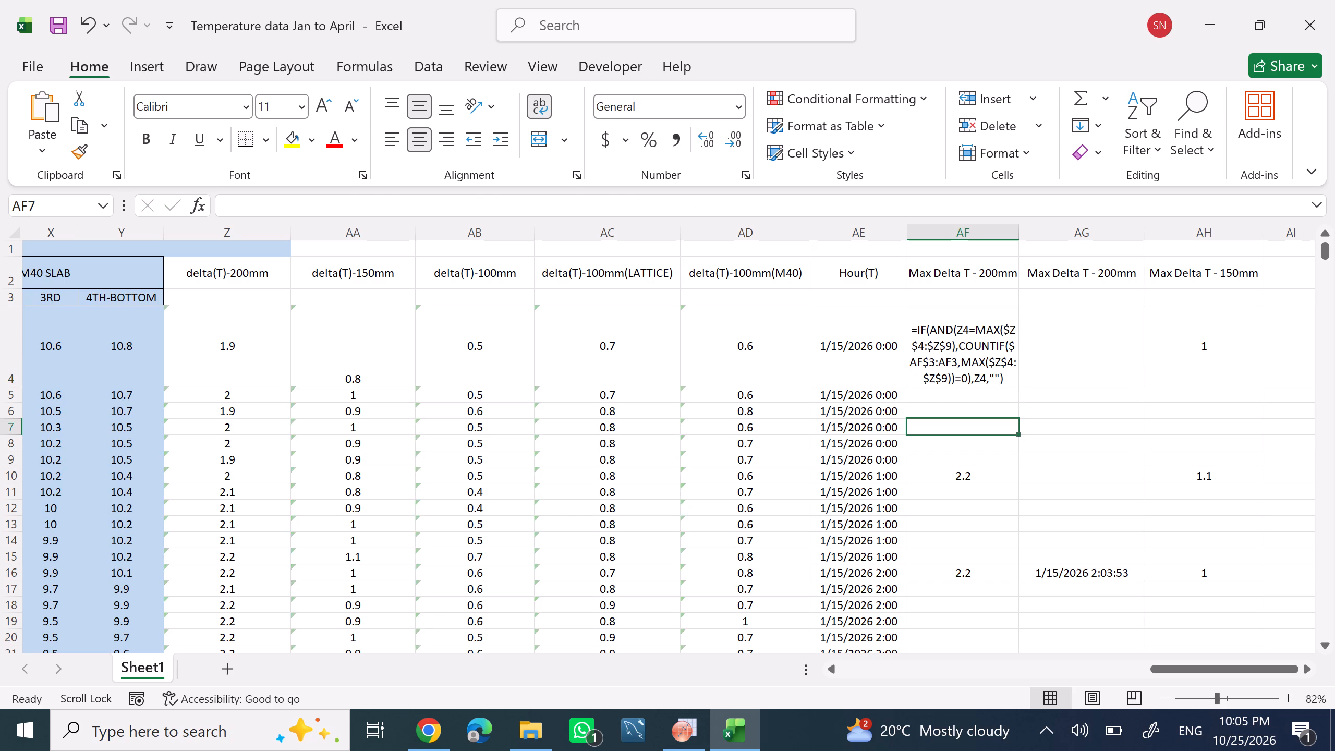
left_click(996, 357)
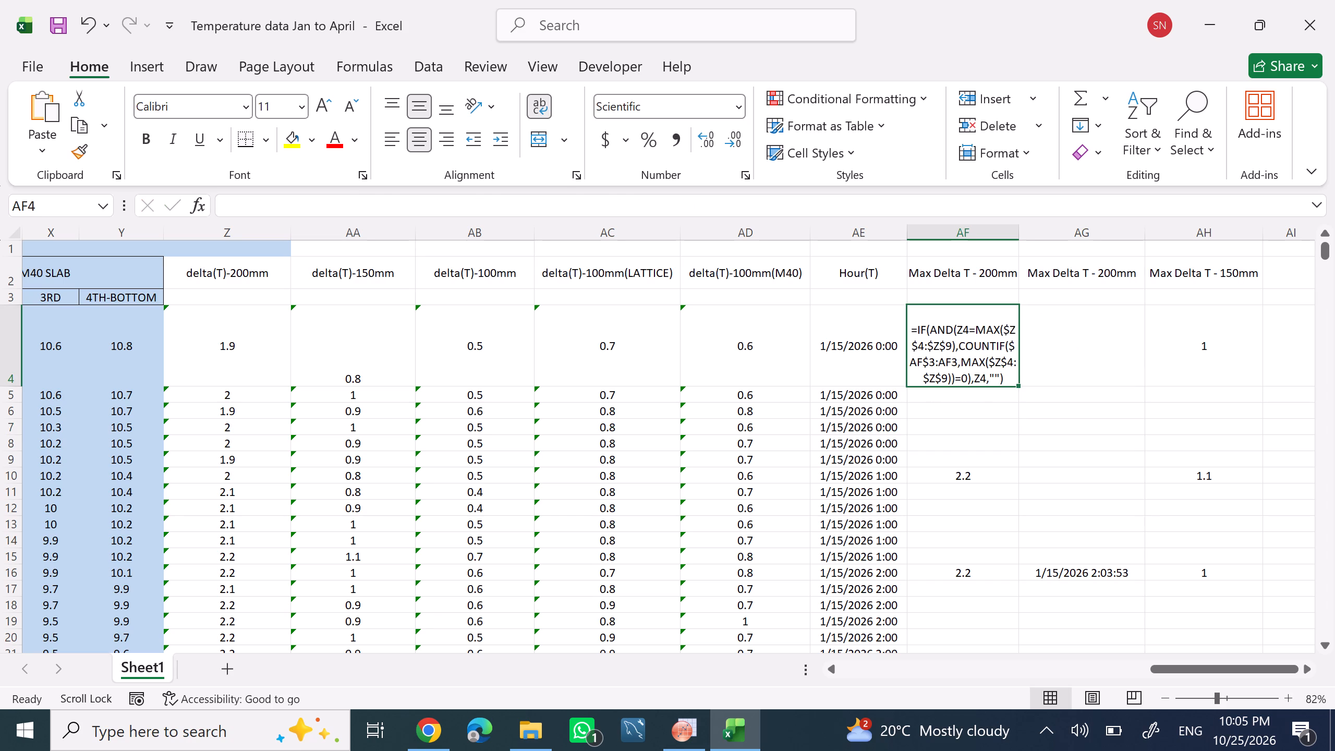
key("Insert")
left_click_drag(1010, 376, 980, 367)
left_click_drag(980, 367, 954, 337)
double_click(954, 337)
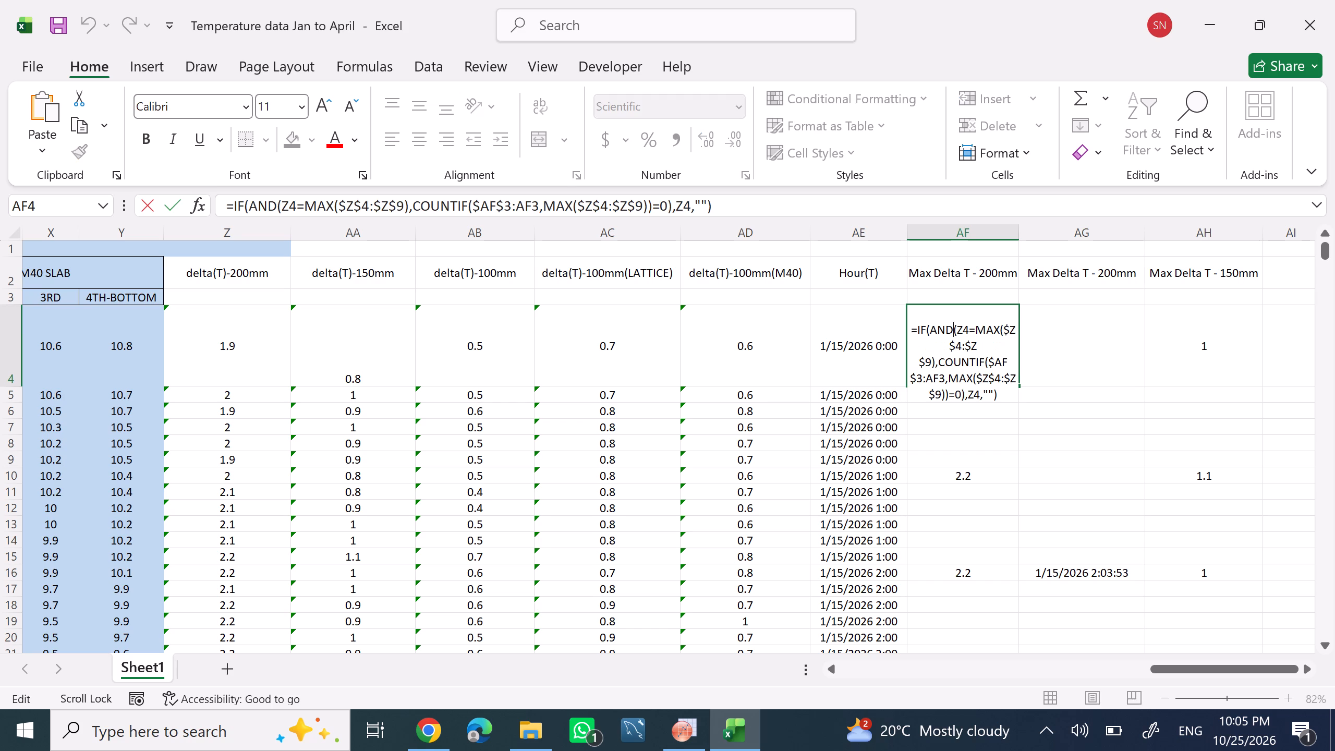
key("ctrl+a")
key("BackSpace")
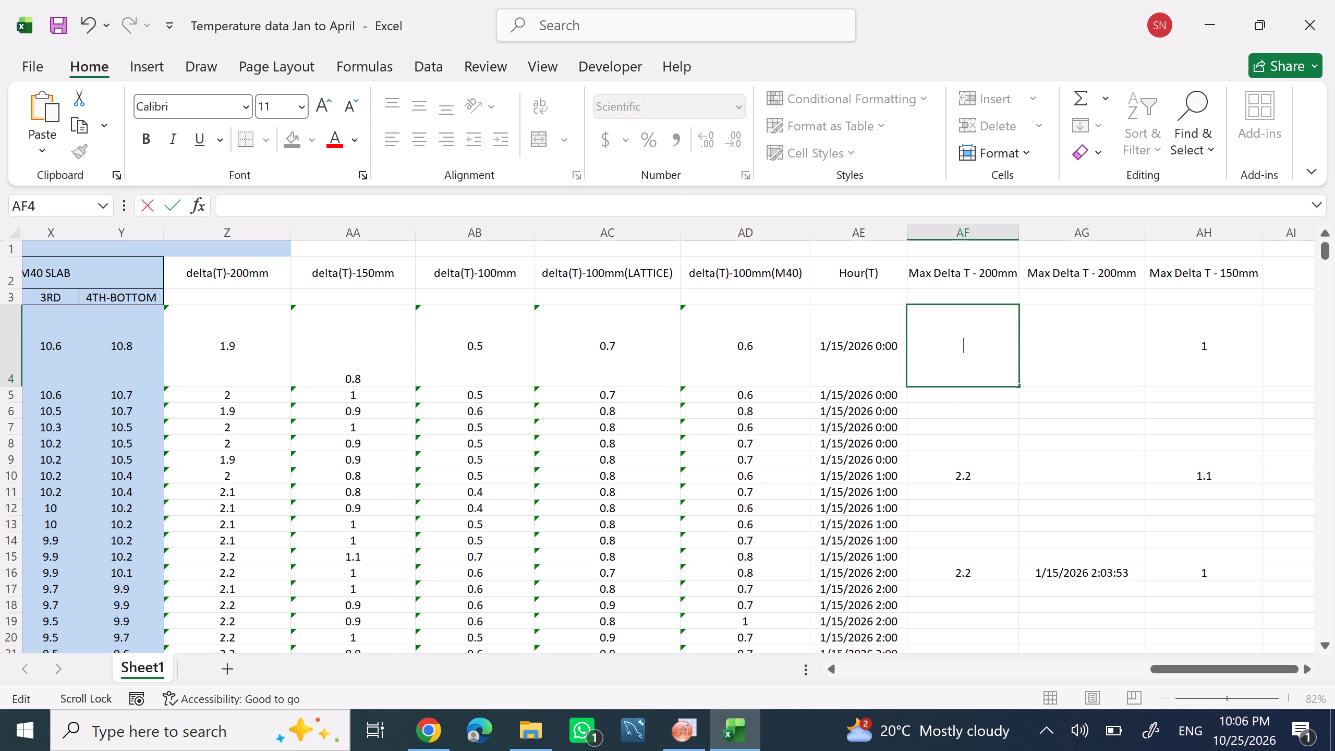
left_click(1124, 398)
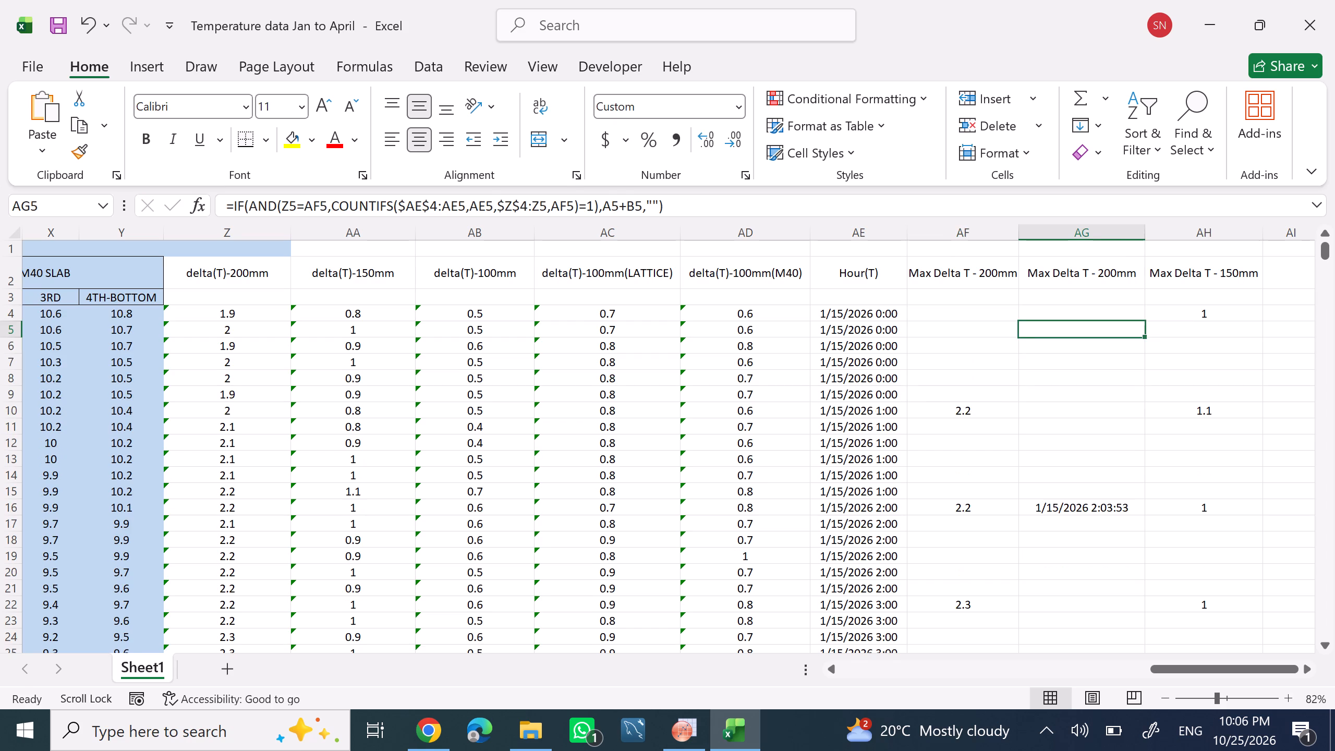
Go down column AF from AF4 to AF9 and clear the leftover maximum formulas in AF6 and AF9.
left_click(958, 315)
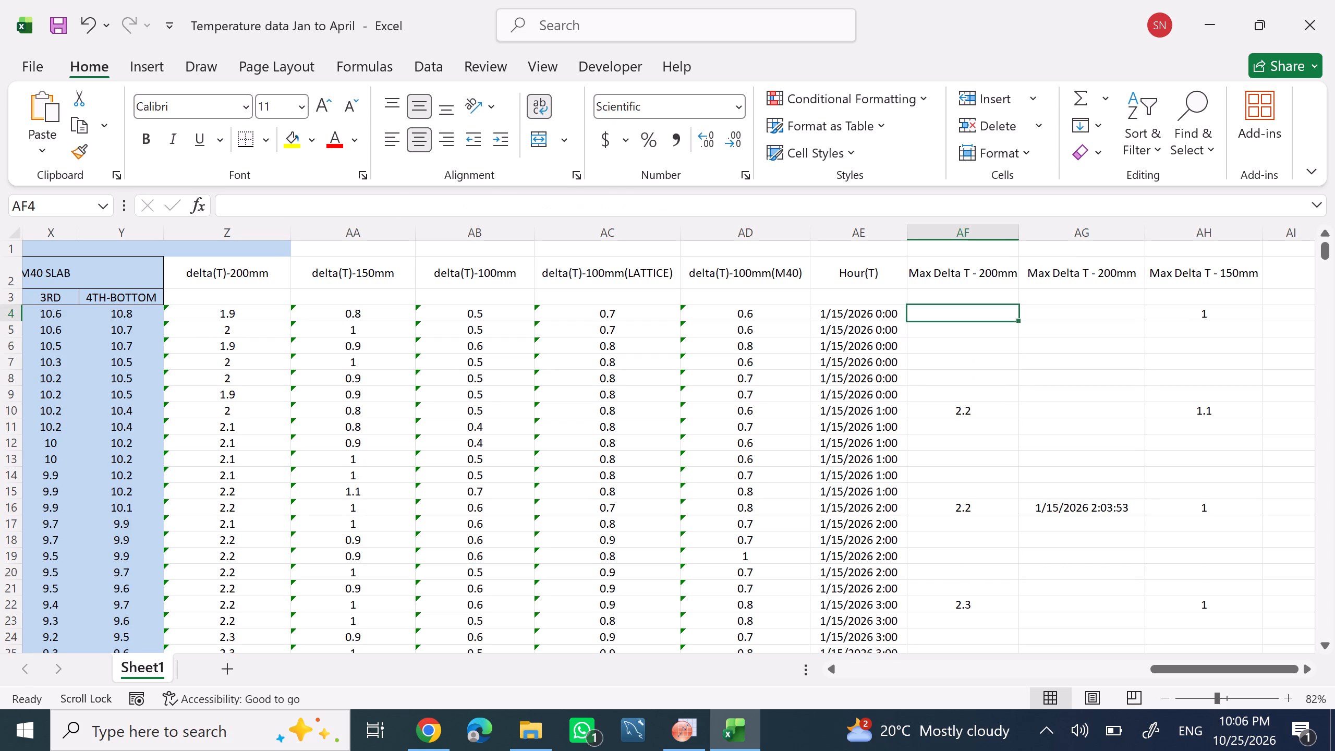
left_click(952, 325)
left_click(944, 340)
left_click(936, 348)
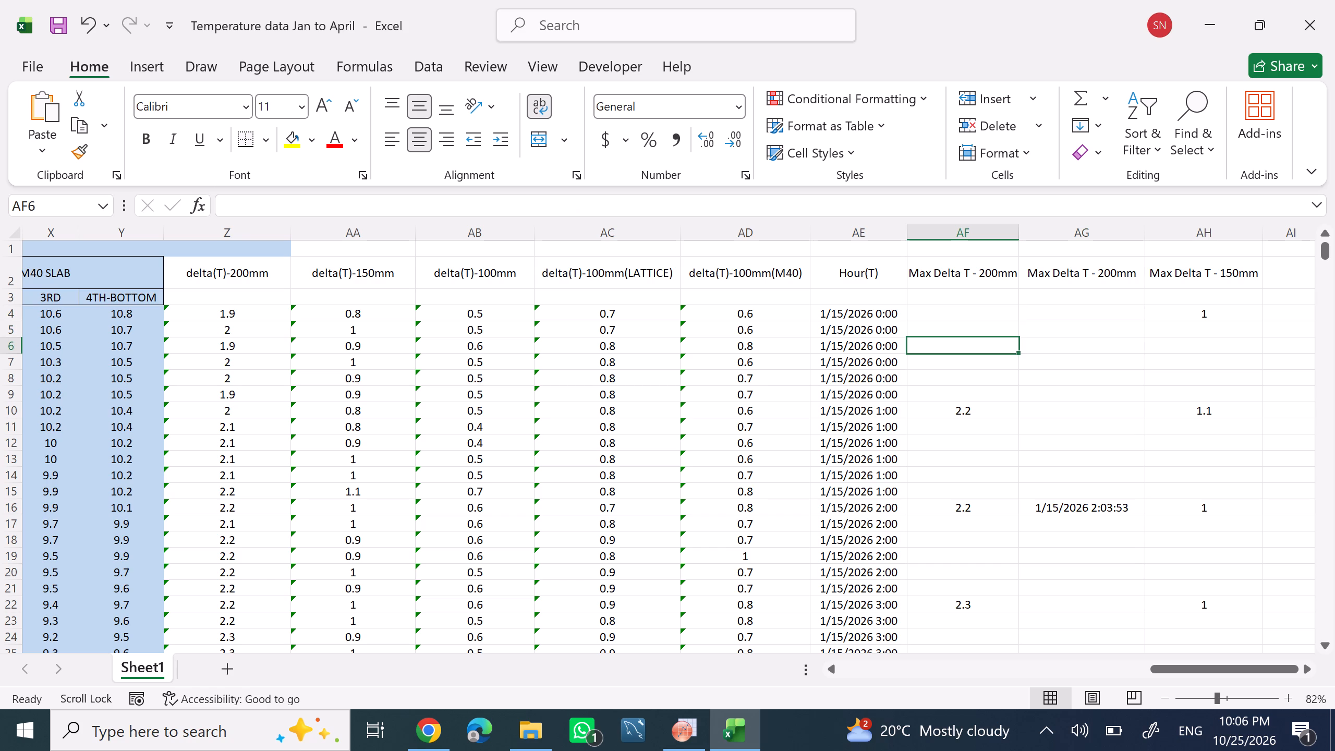
left_click_drag(434, 202, 175, 203)
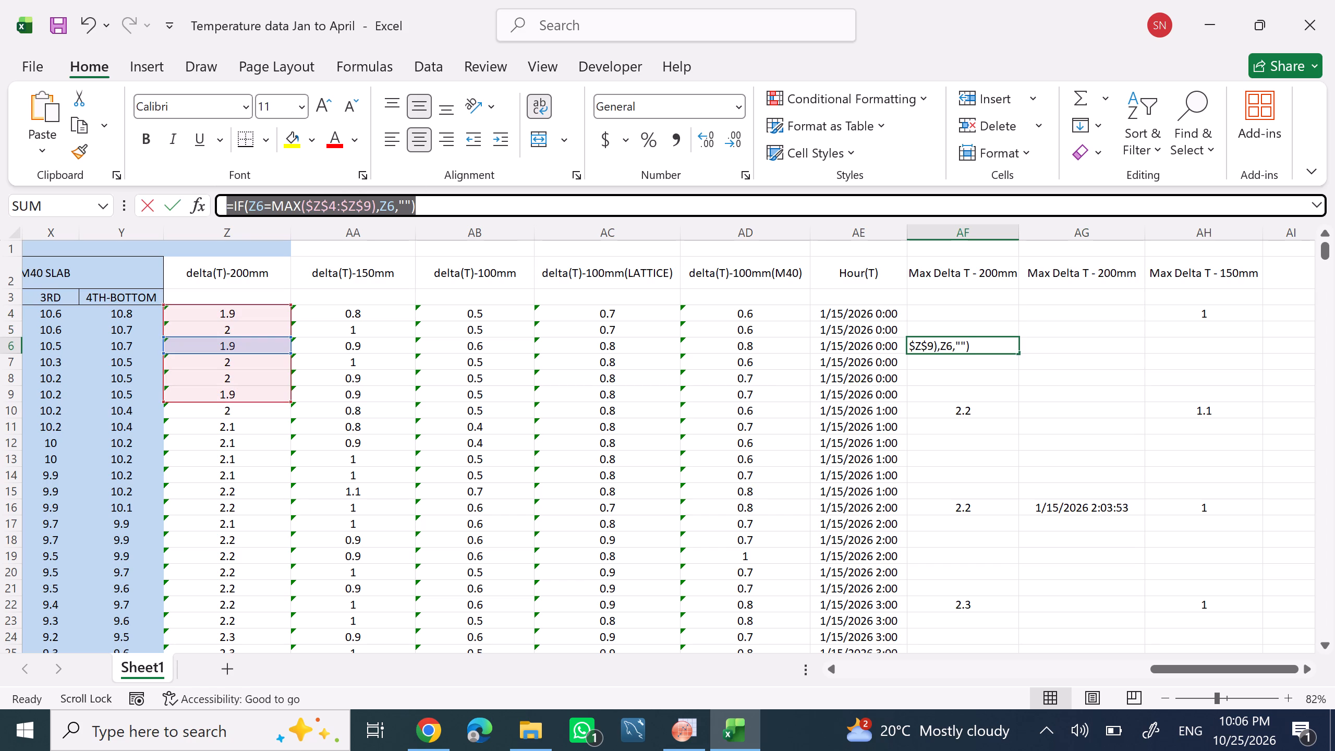
left_click_drag(175, 203, 133, 204)
key("BackSpace")
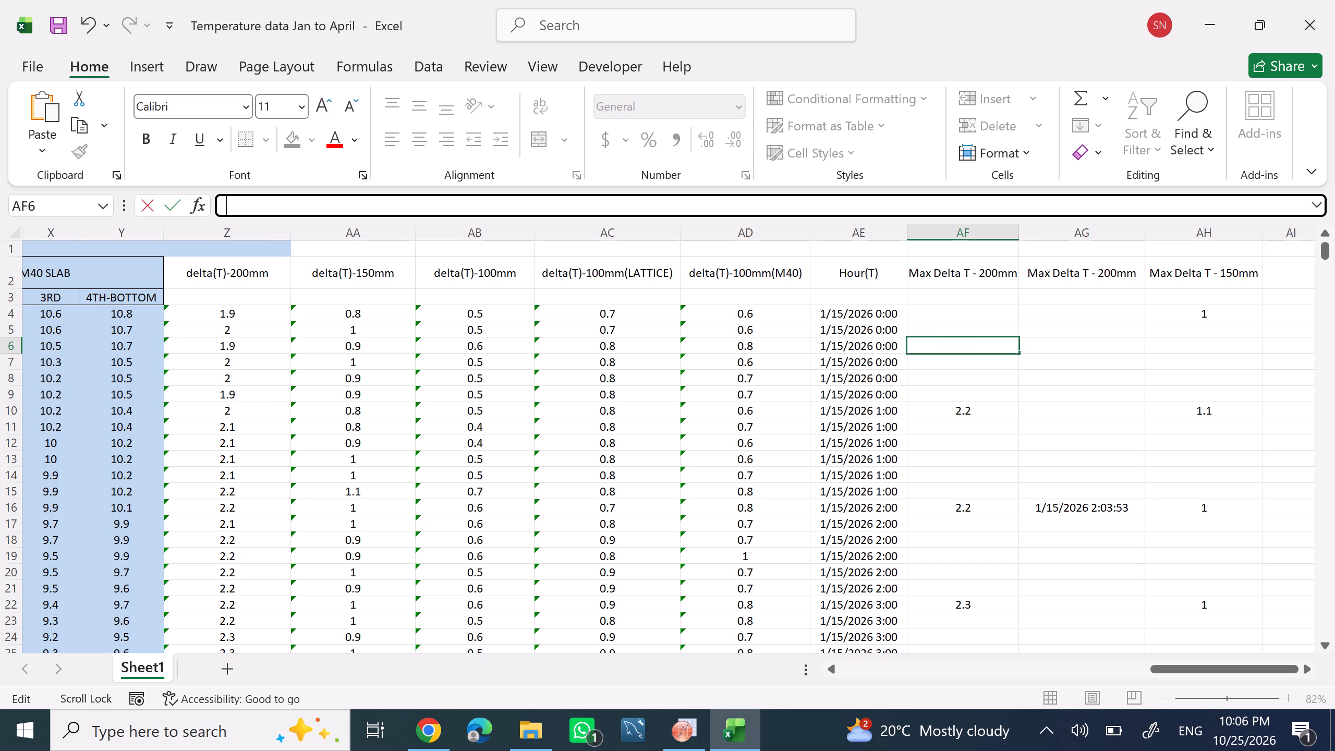
left_click(964, 365)
left_click(968, 377)
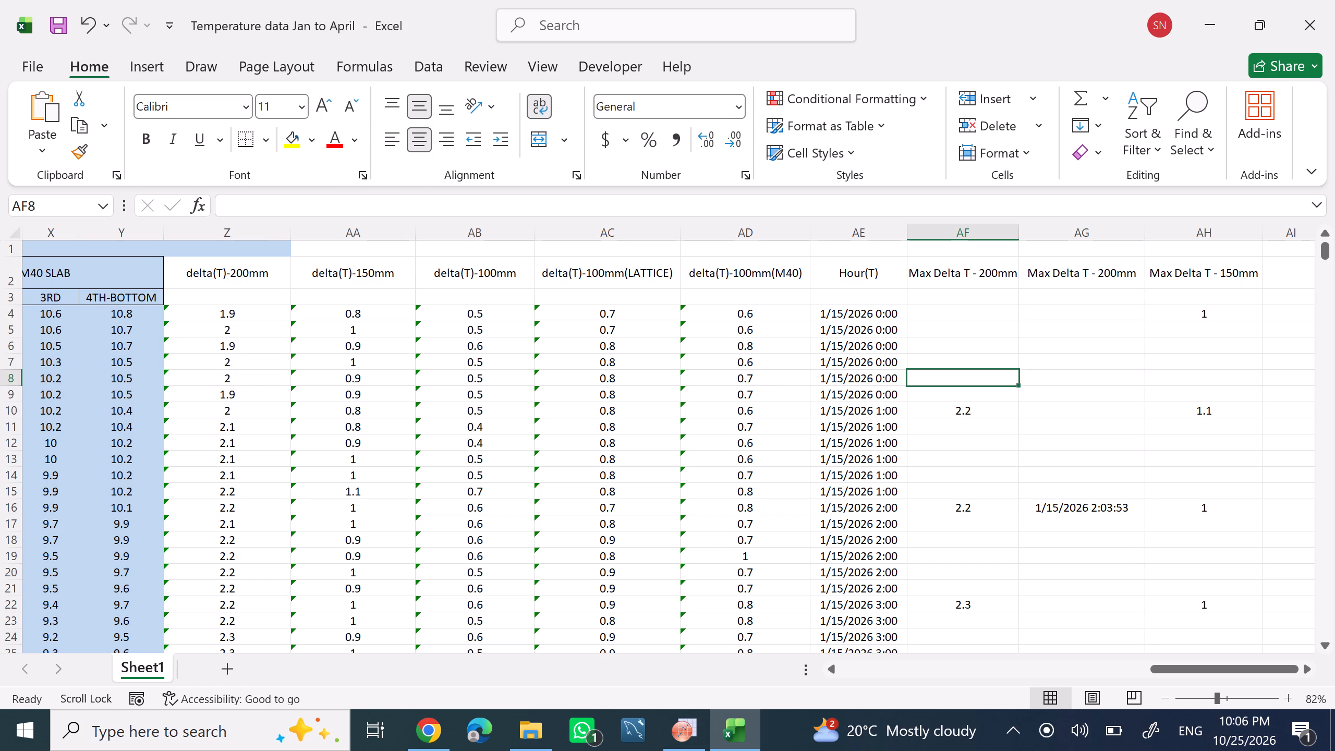
left_click(972, 396)
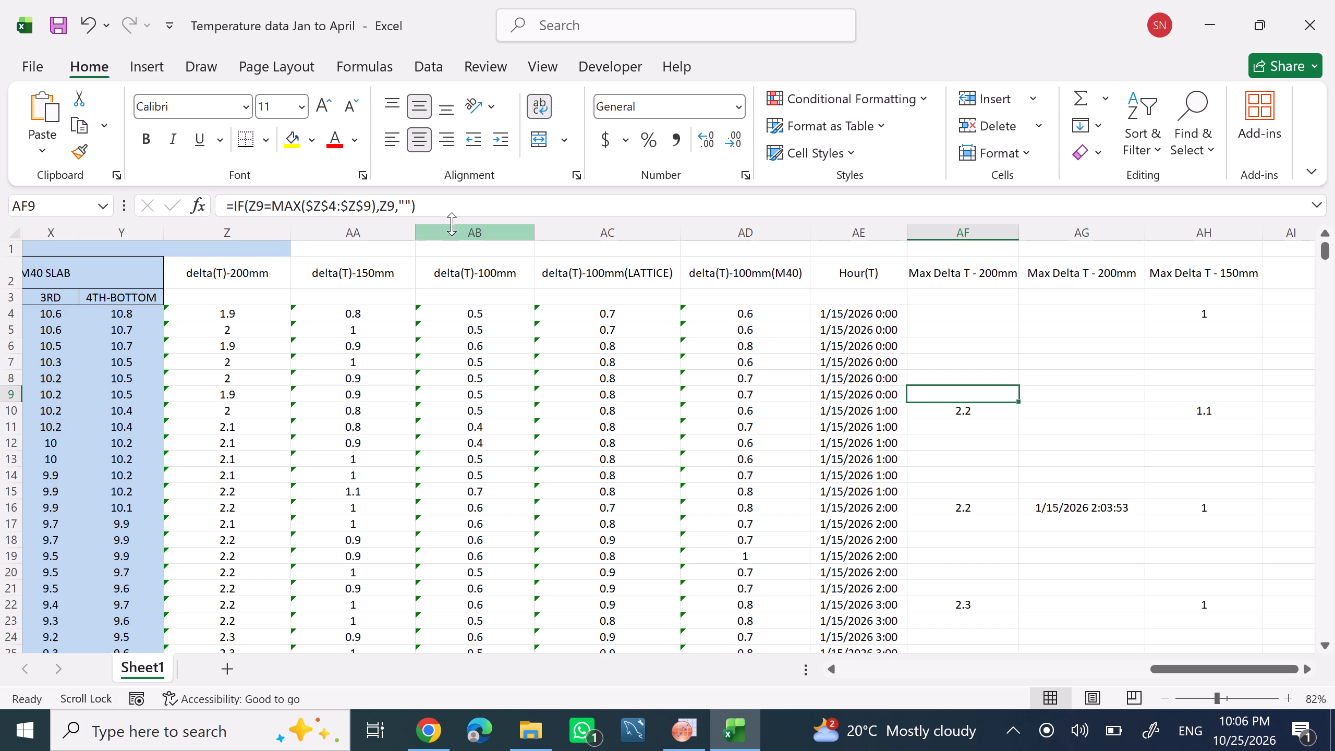
left_click_drag(449, 223, 199, 209)
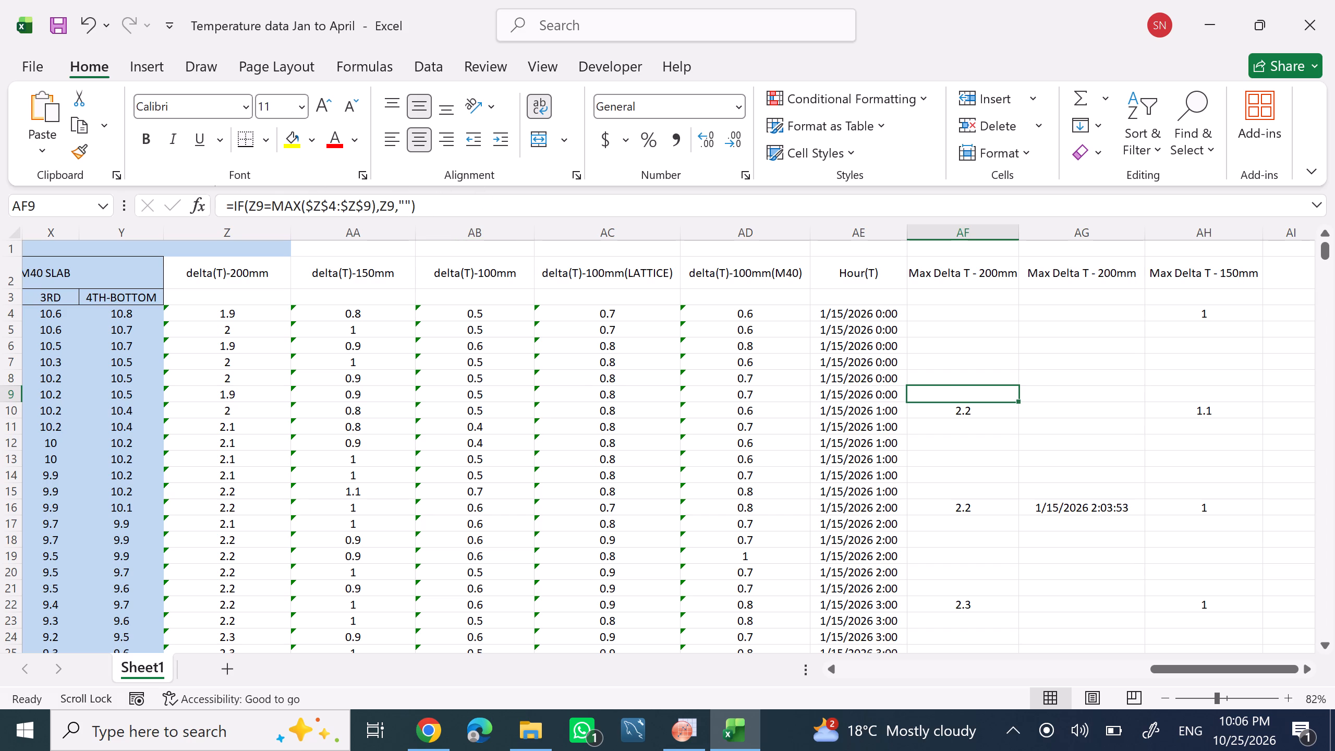
left_click_drag(429, 208, 198, 209)
key("BackSpace")
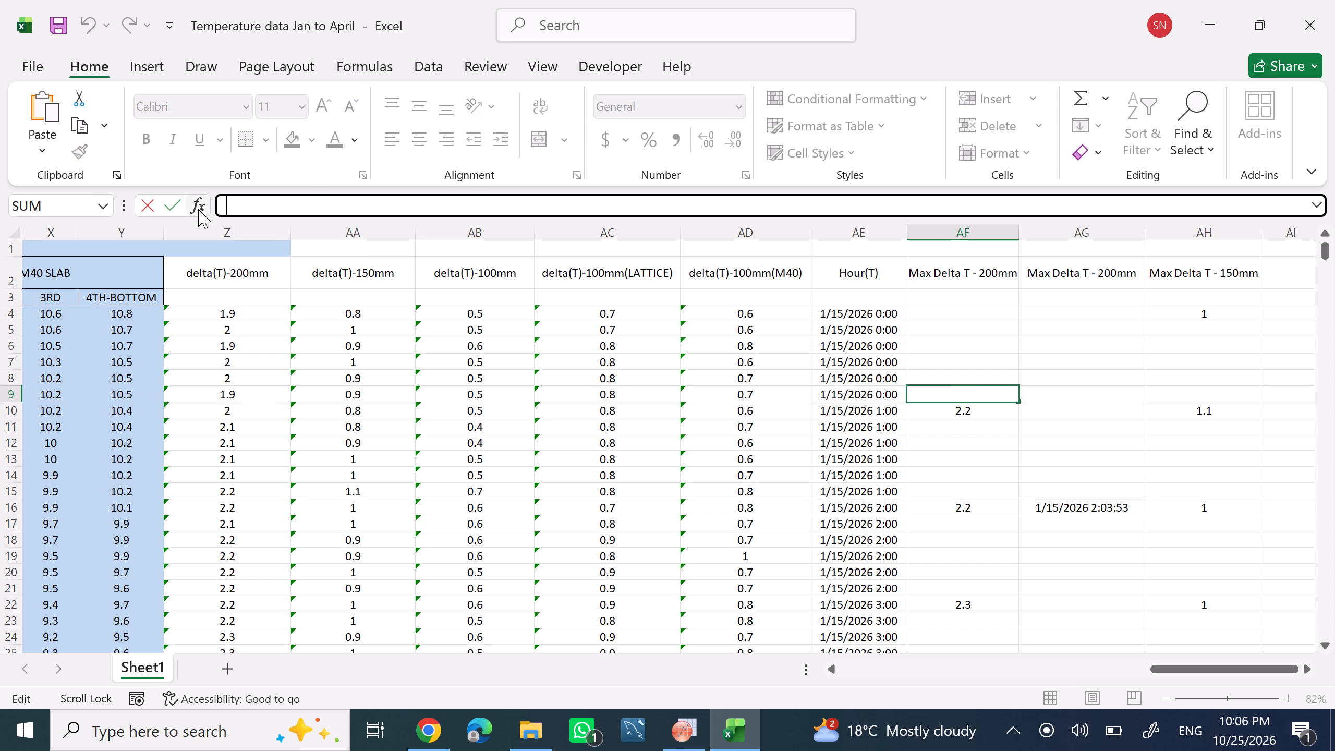
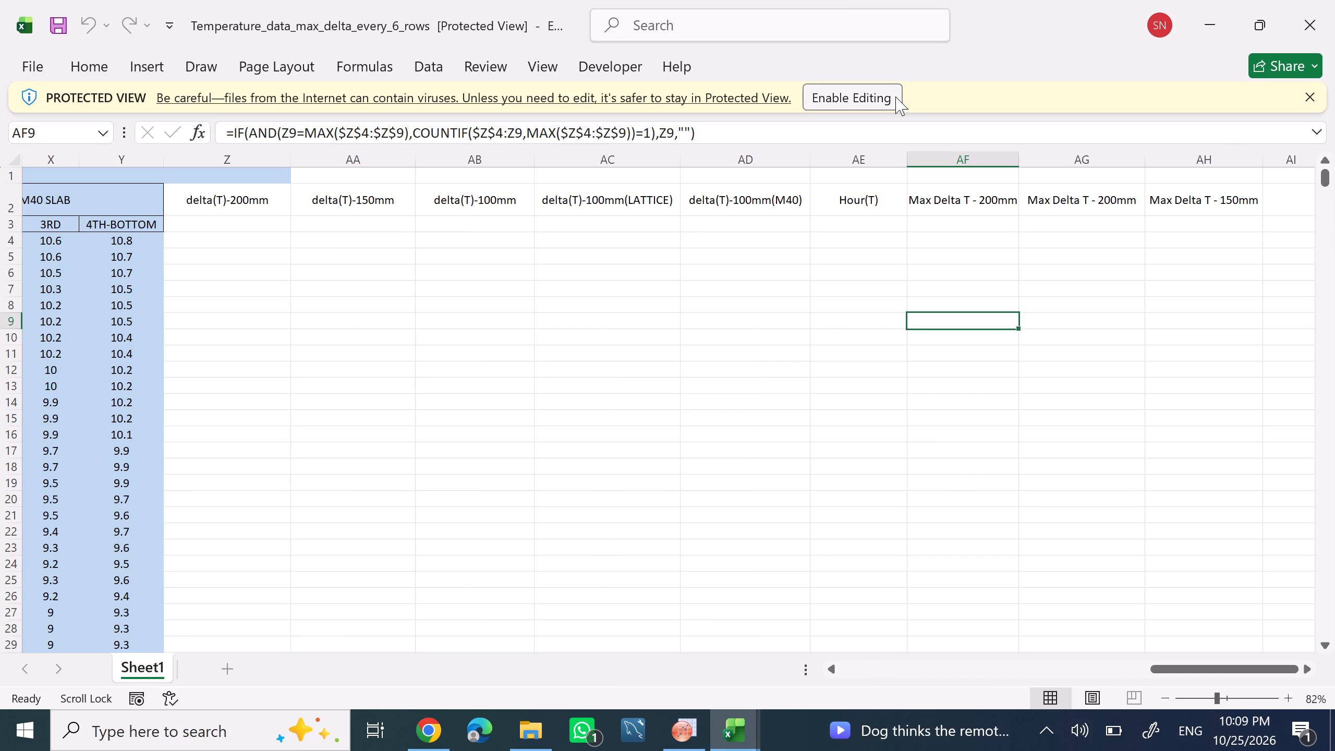
left_click(892, 96)
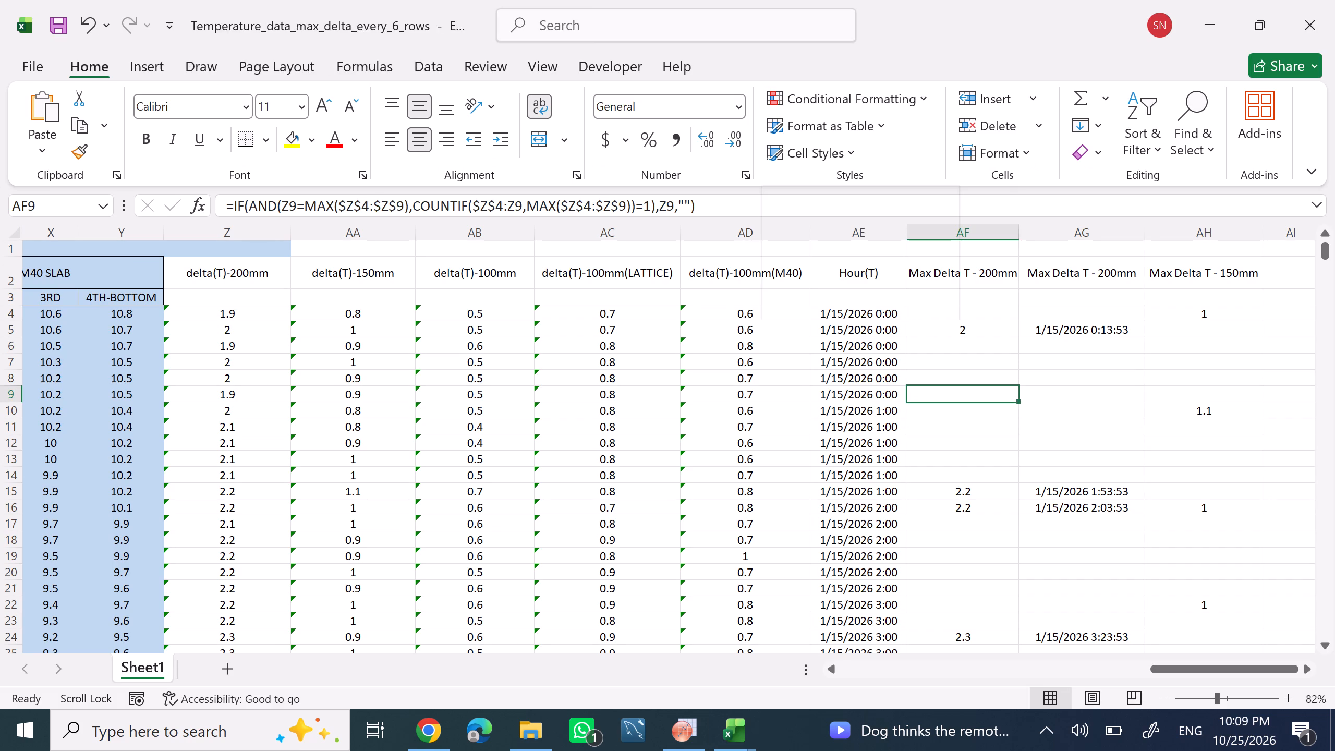
Compare the Max Delta T - 200mm formulas in column AF with the six-row hourly groups of delta(T)-200mm in column Z.
scroll(1014, 331, "down", 1)
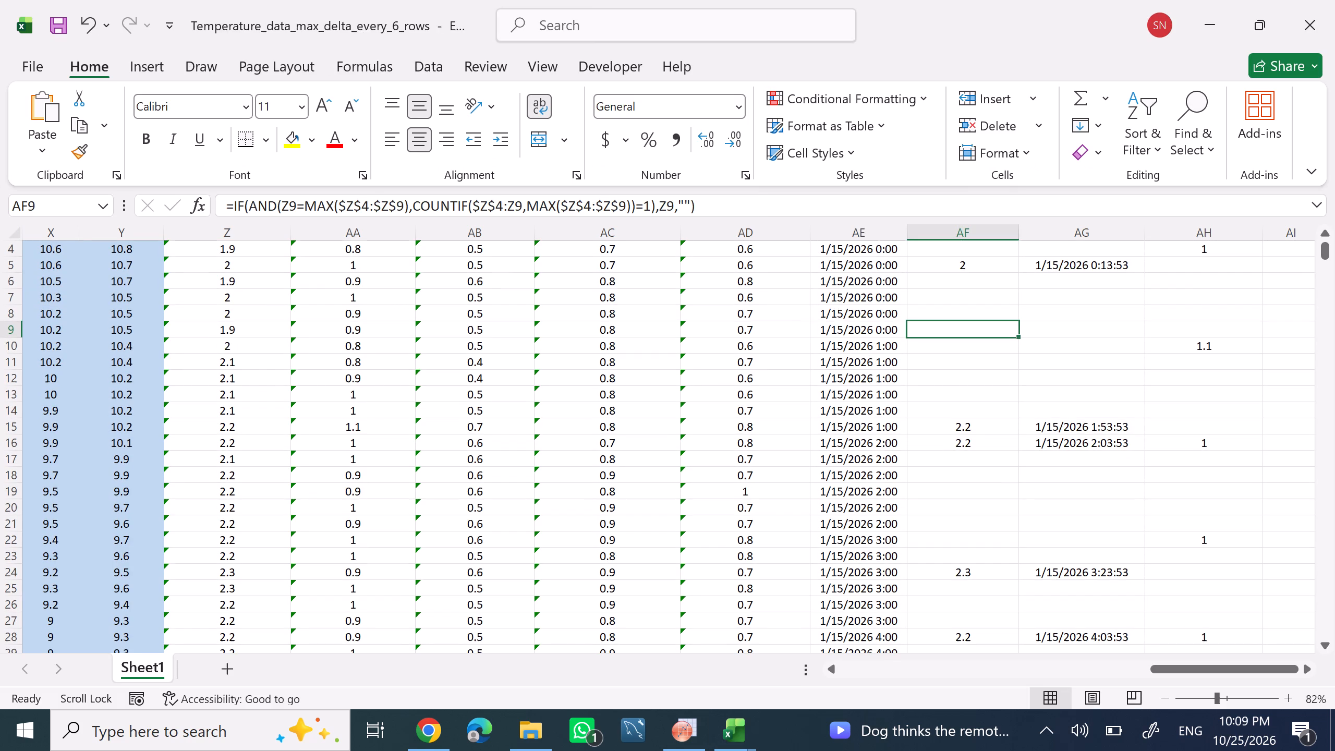
left_click(990, 421)
left_click(991, 449)
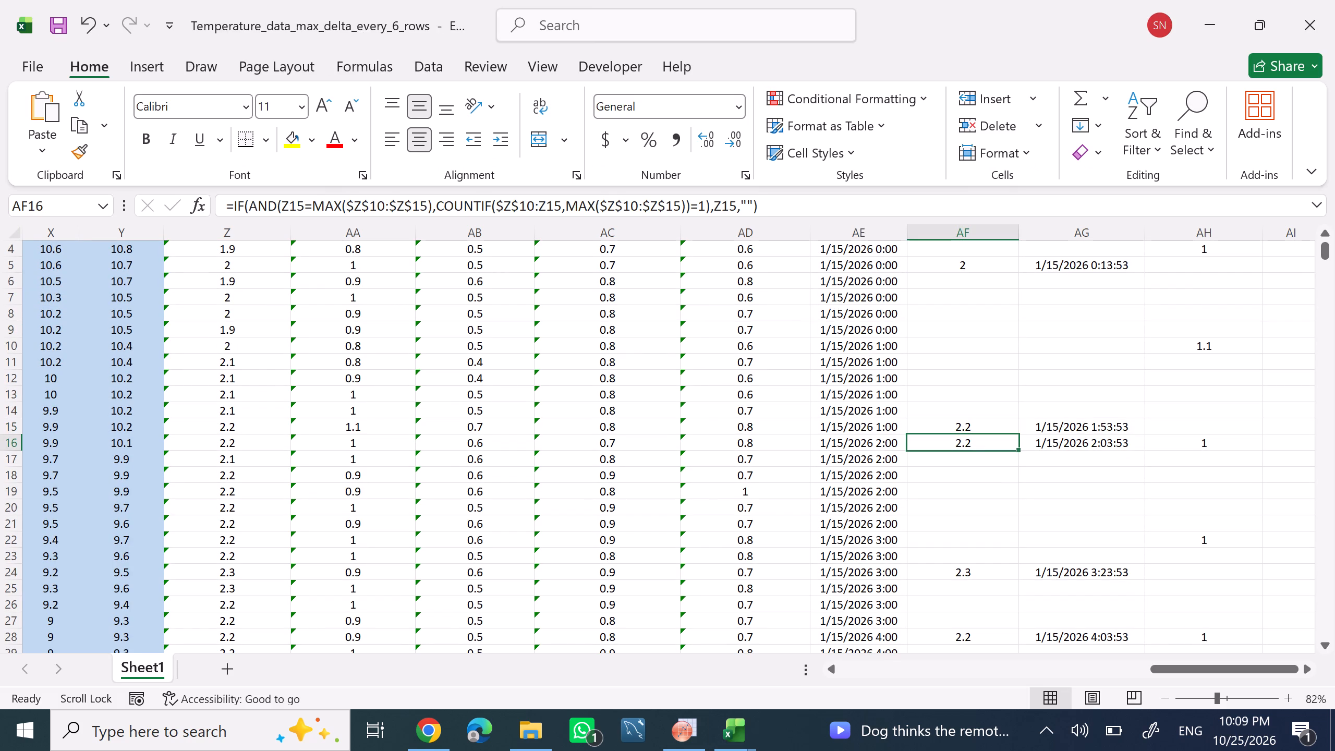
scroll(1014, 359, "up", 1)
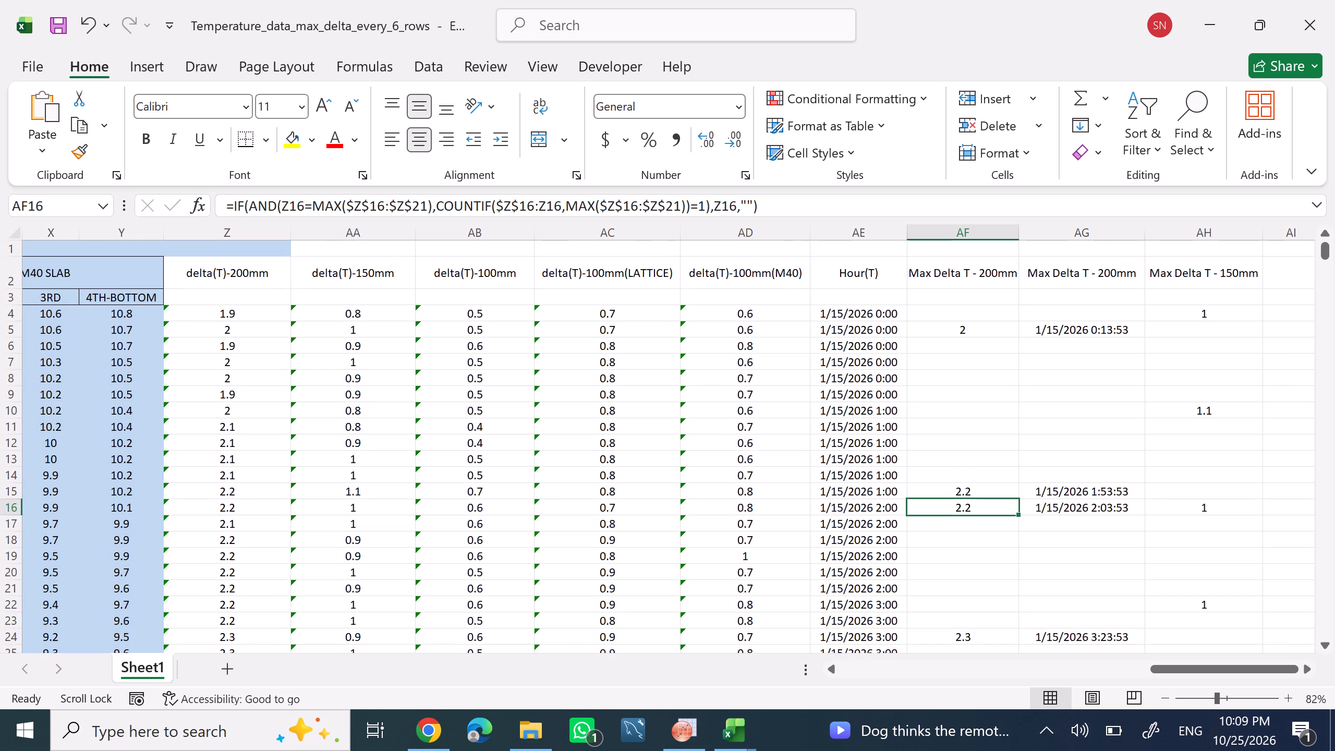
left_click(984, 333)
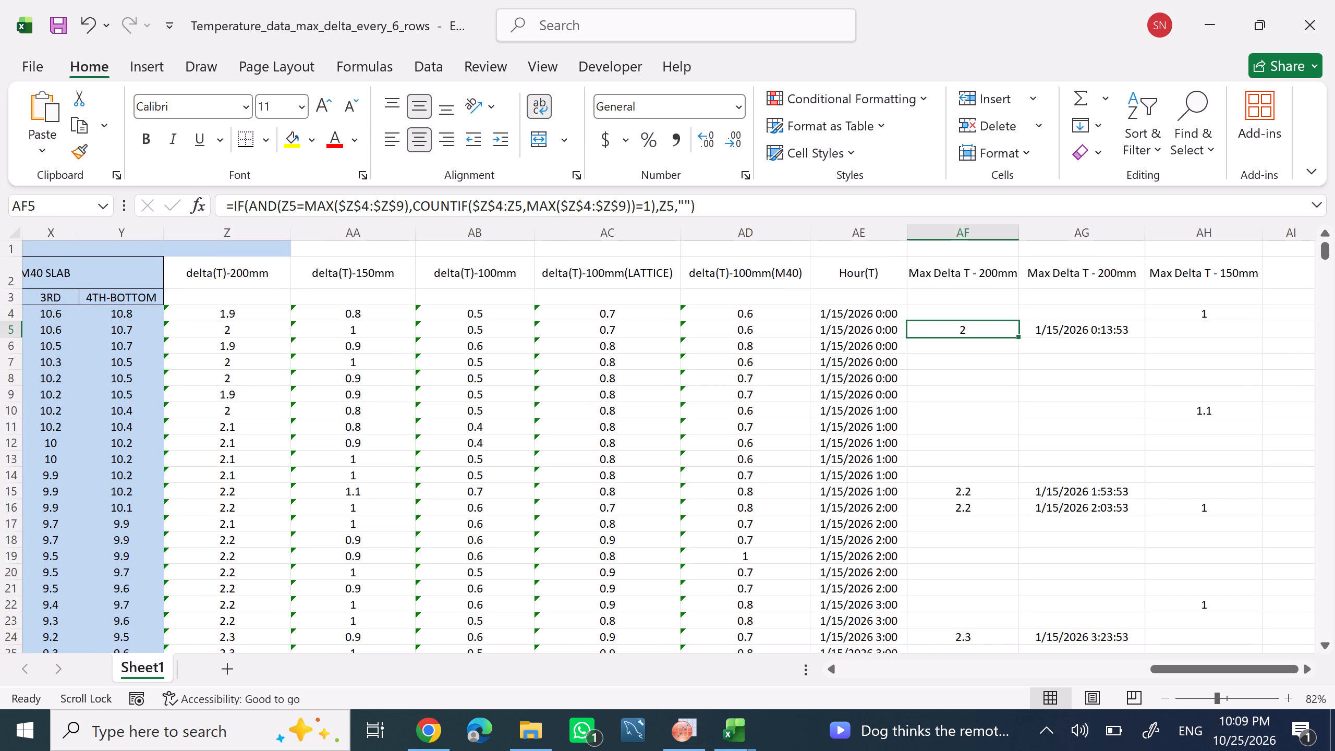
left_click(998, 492)
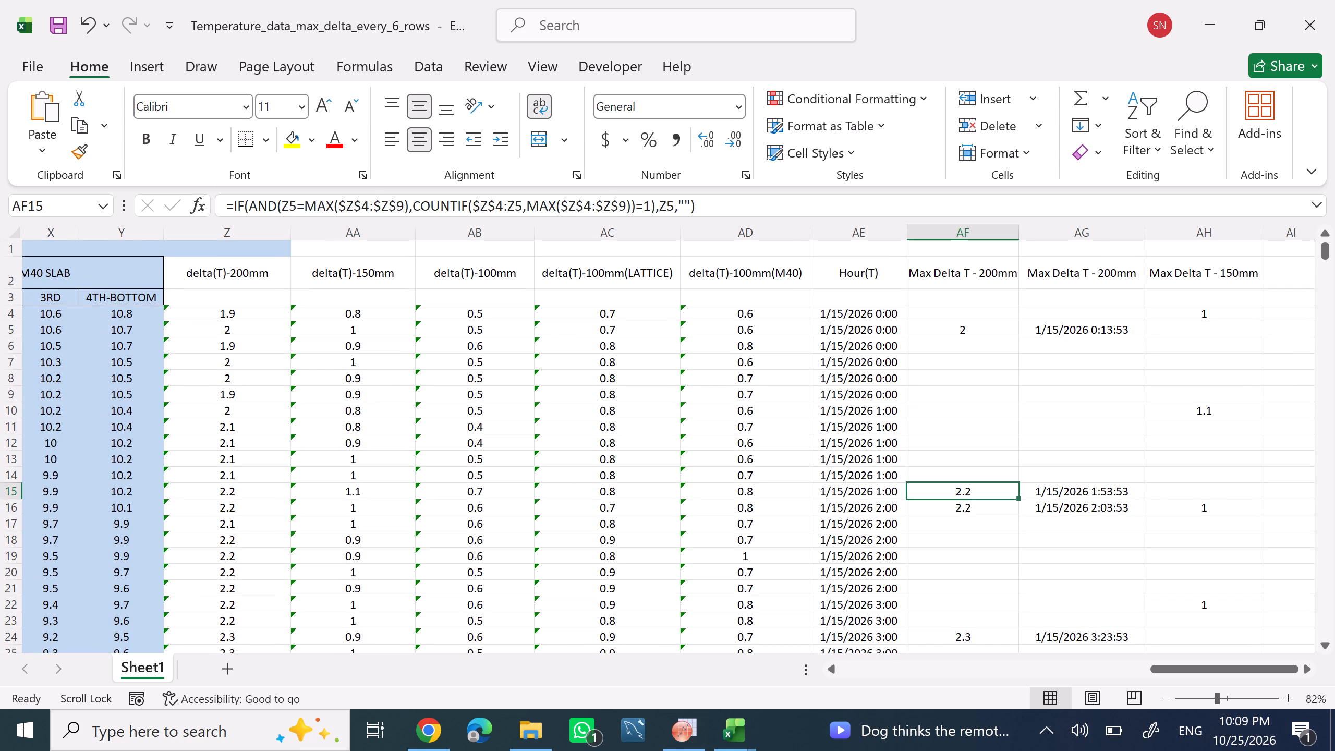
left_click_drag(247, 311, 256, 388)
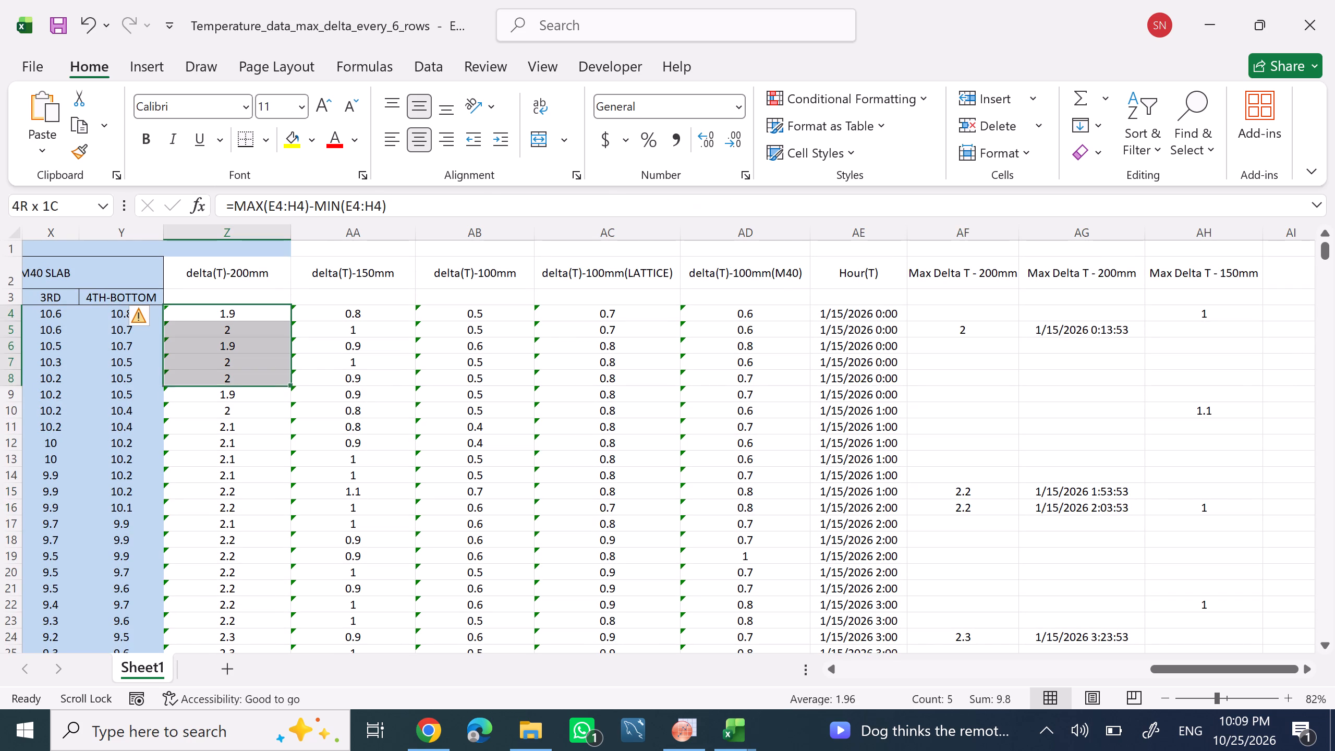
left_click_drag(256, 388, 256, 409)
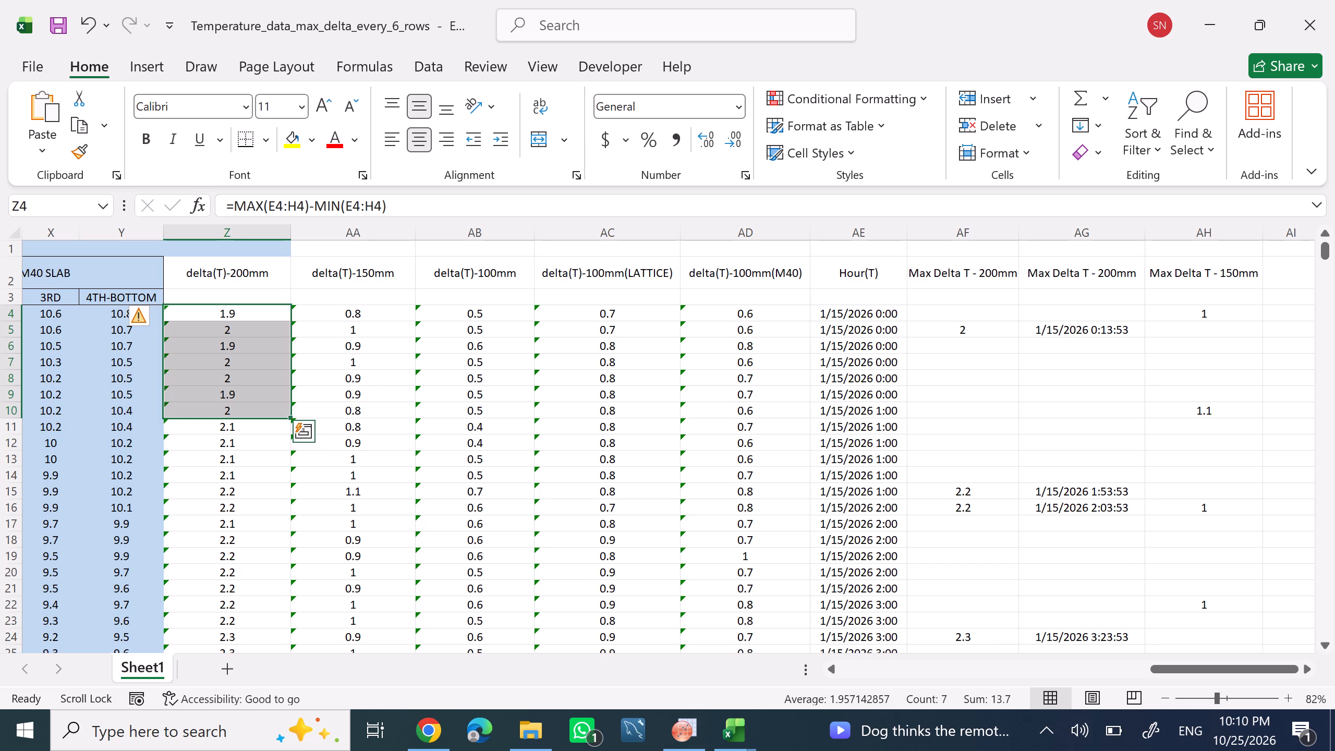
left_click(253, 443)
left_click_drag(251, 414, 251, 419)
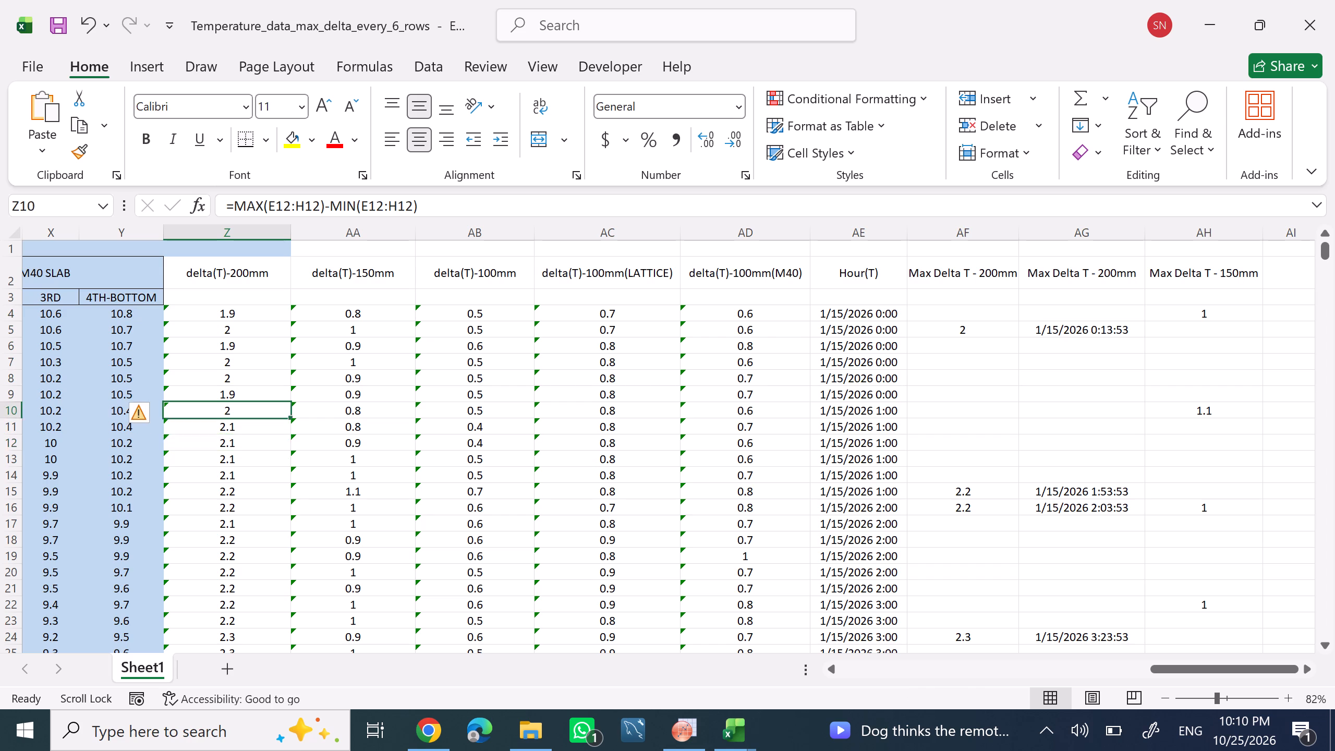
left_click_drag(251, 419, 250, 471)
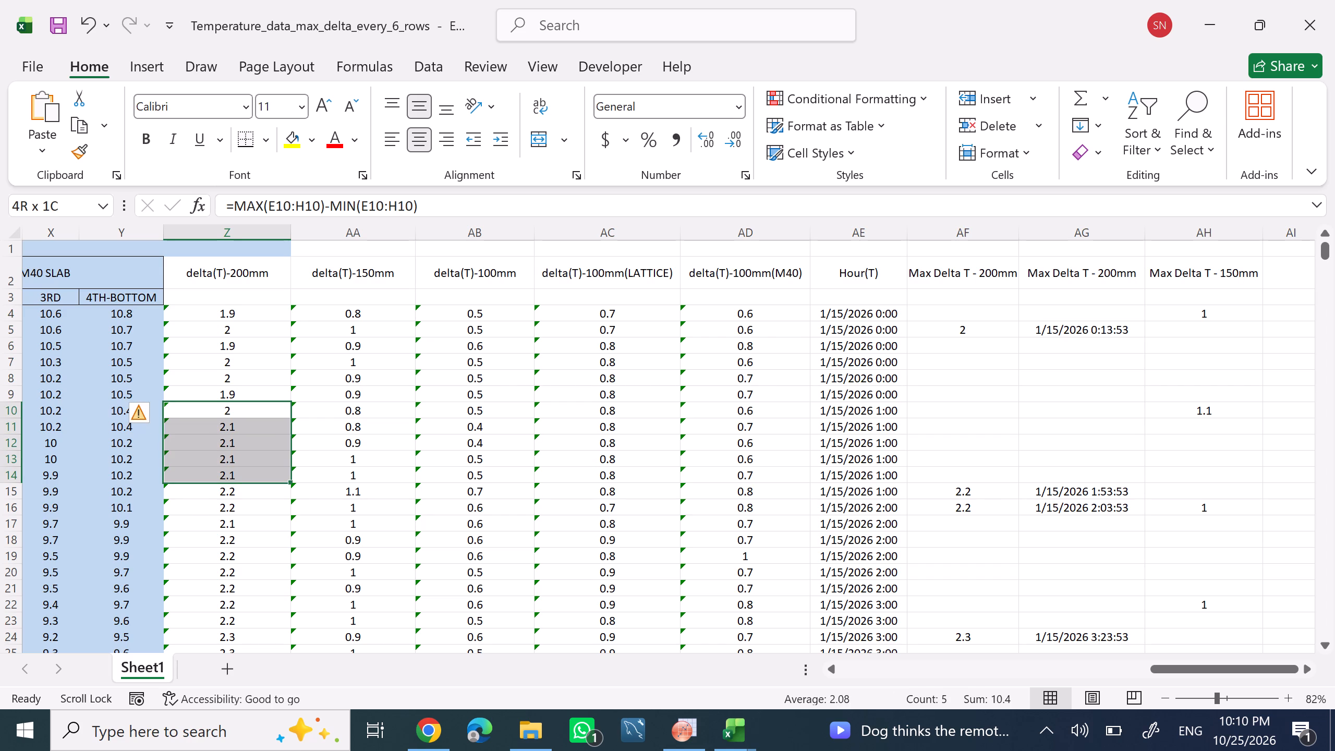
left_click_drag(250, 471, 254, 494)
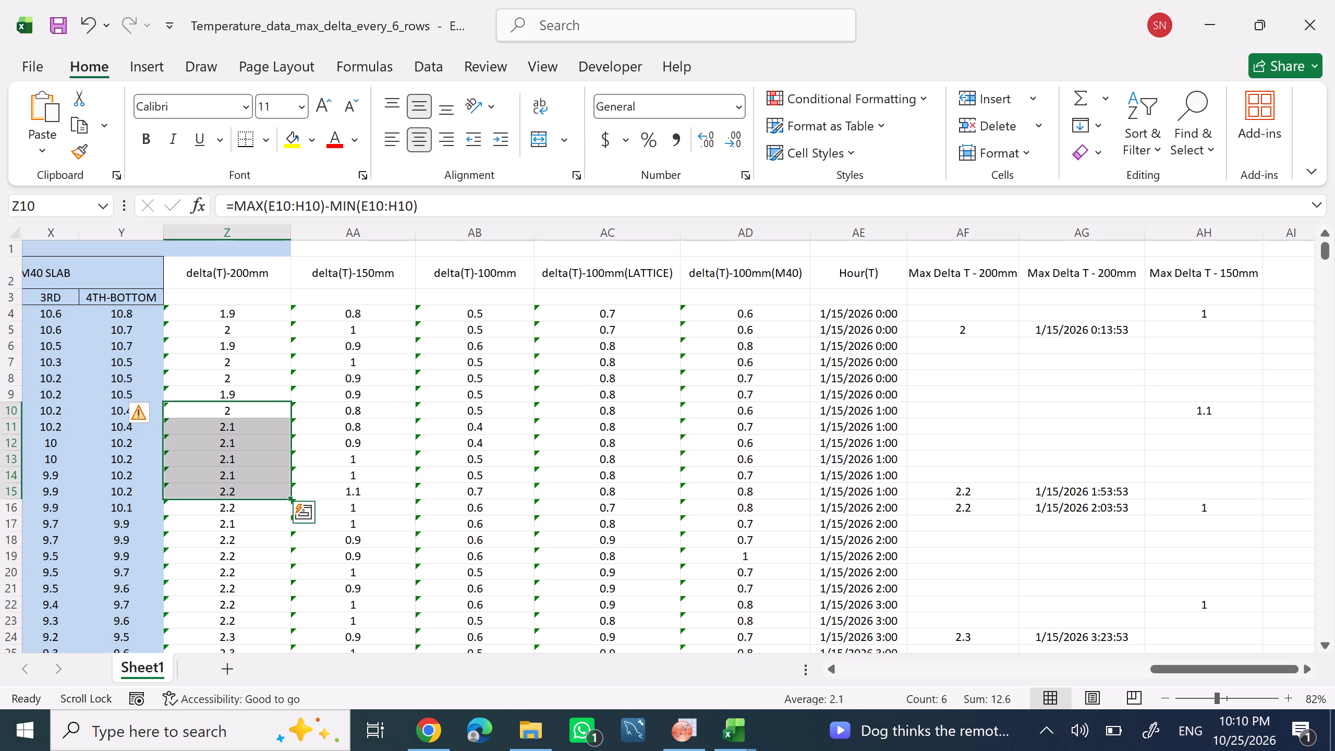
left_click_drag(254, 512, 256, 575)
Examine the Max Delta T - 200mm results down the sheet into the 1/16/2026 rows, checking for one maximum per hour.
scroll(255, 575, "down", 1)
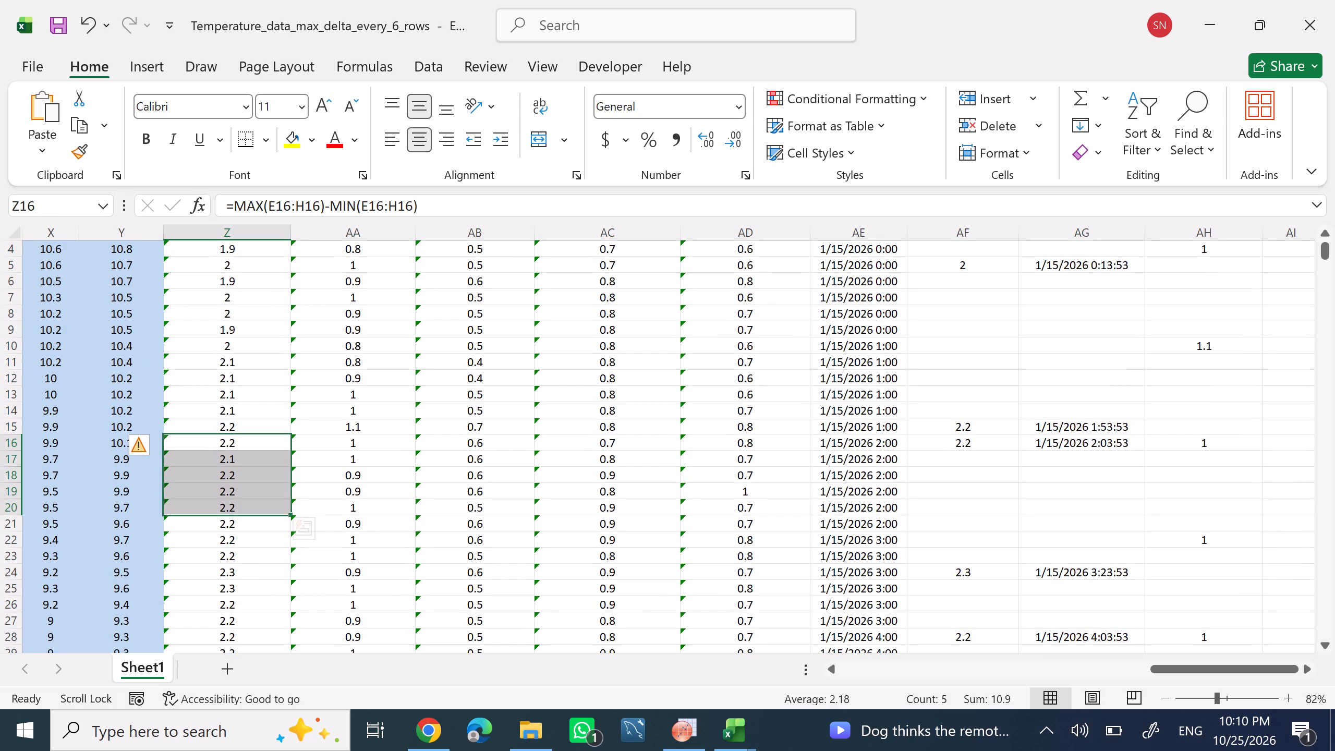
scroll(983, 602, "down", 20)
scroll(983, 602, "down", 7)
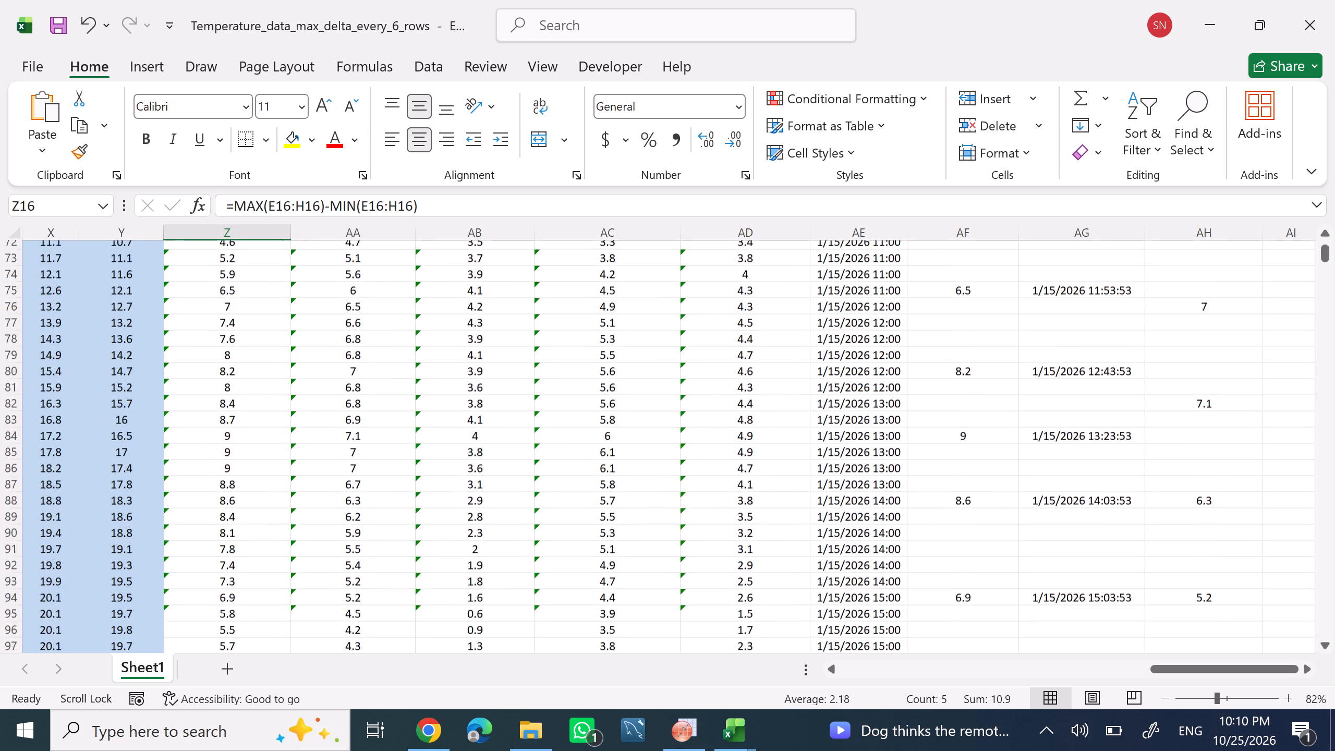
scroll(982, 551, "down", 7)
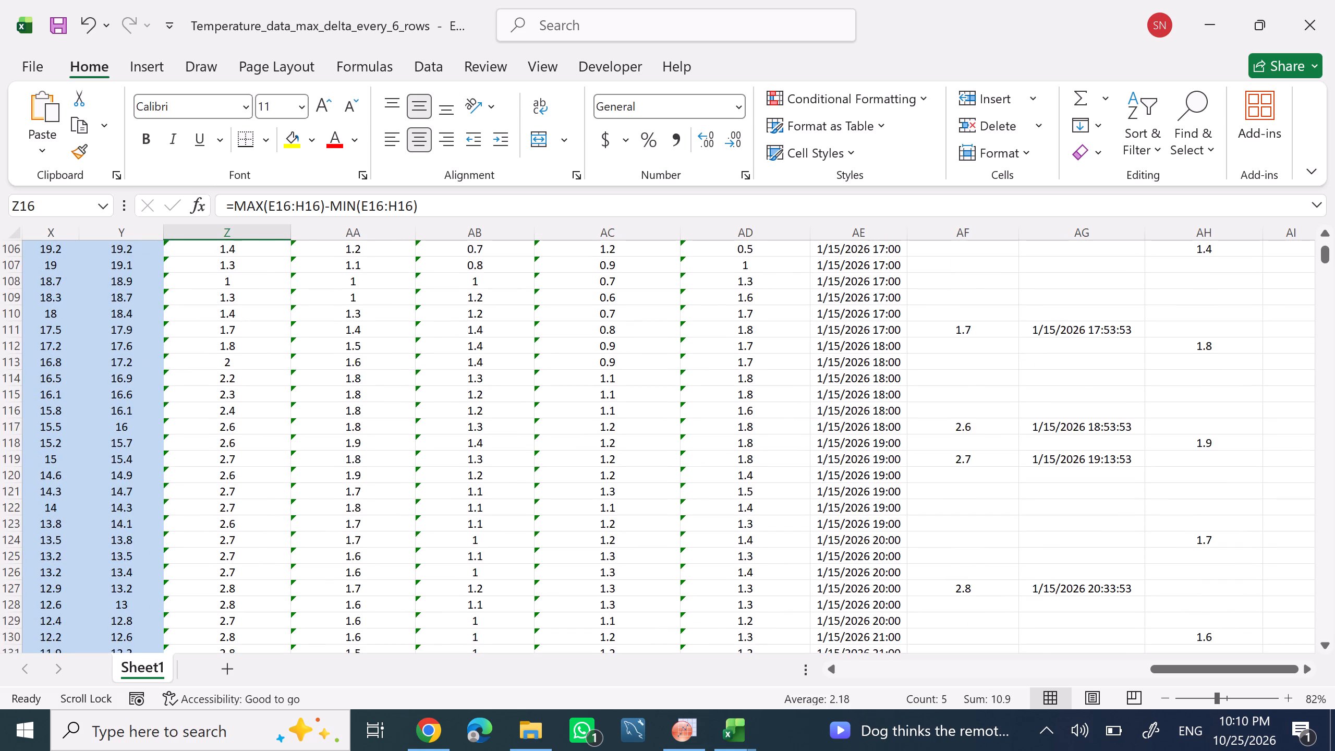
scroll(982, 550, "down", 1)
scroll(1060, 491, "down", 6)
scroll(1009, 491, "down", 7)
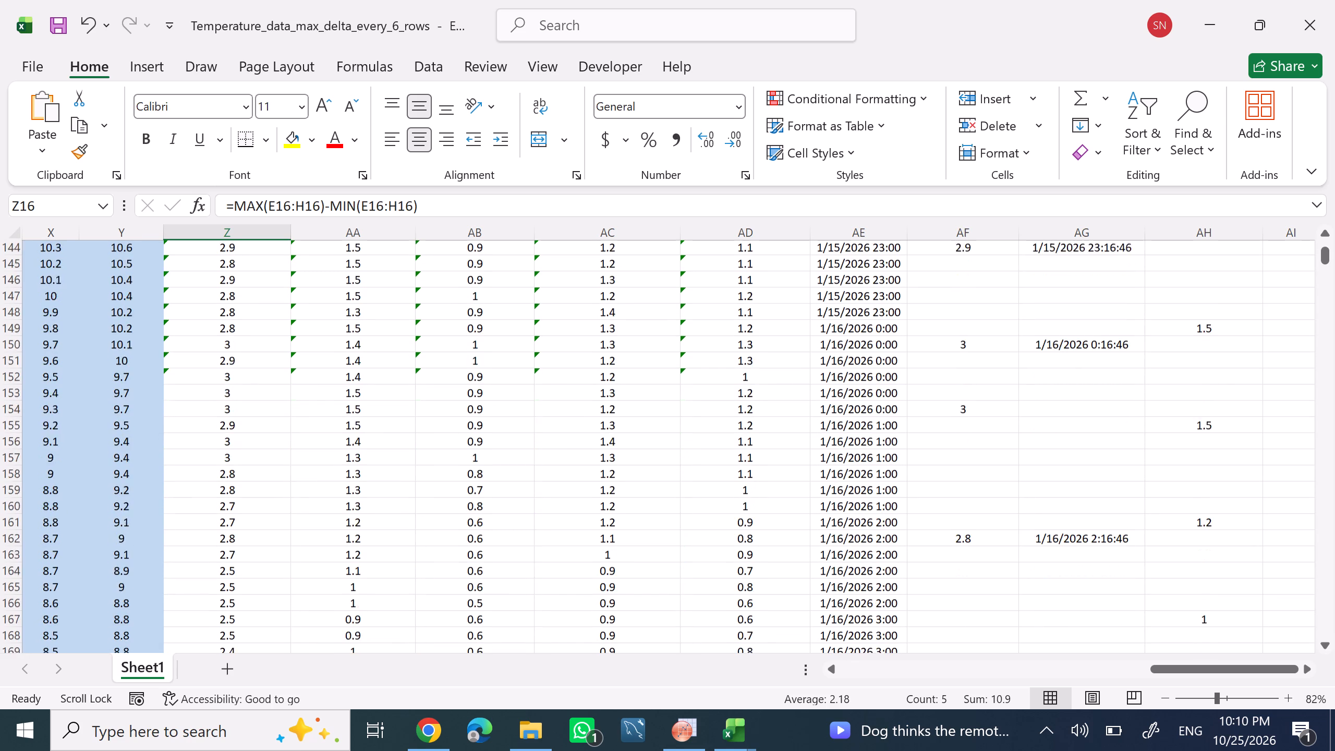
scroll(1006, 491, "down", 14)
scroll(1006, 491, "up", 16)
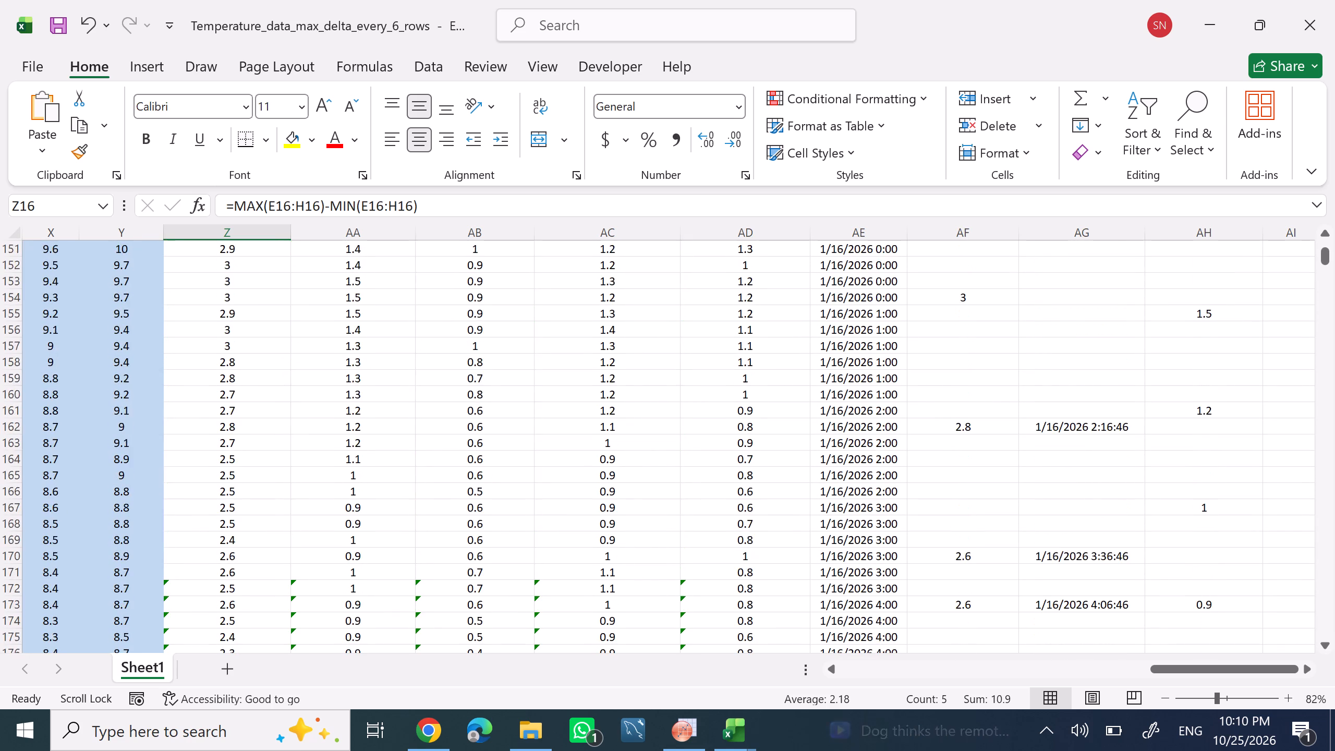
scroll(1005, 484, "up", 20)
scroll(1005, 484, "up", 20)
scroll(1005, 484, "up", 11)
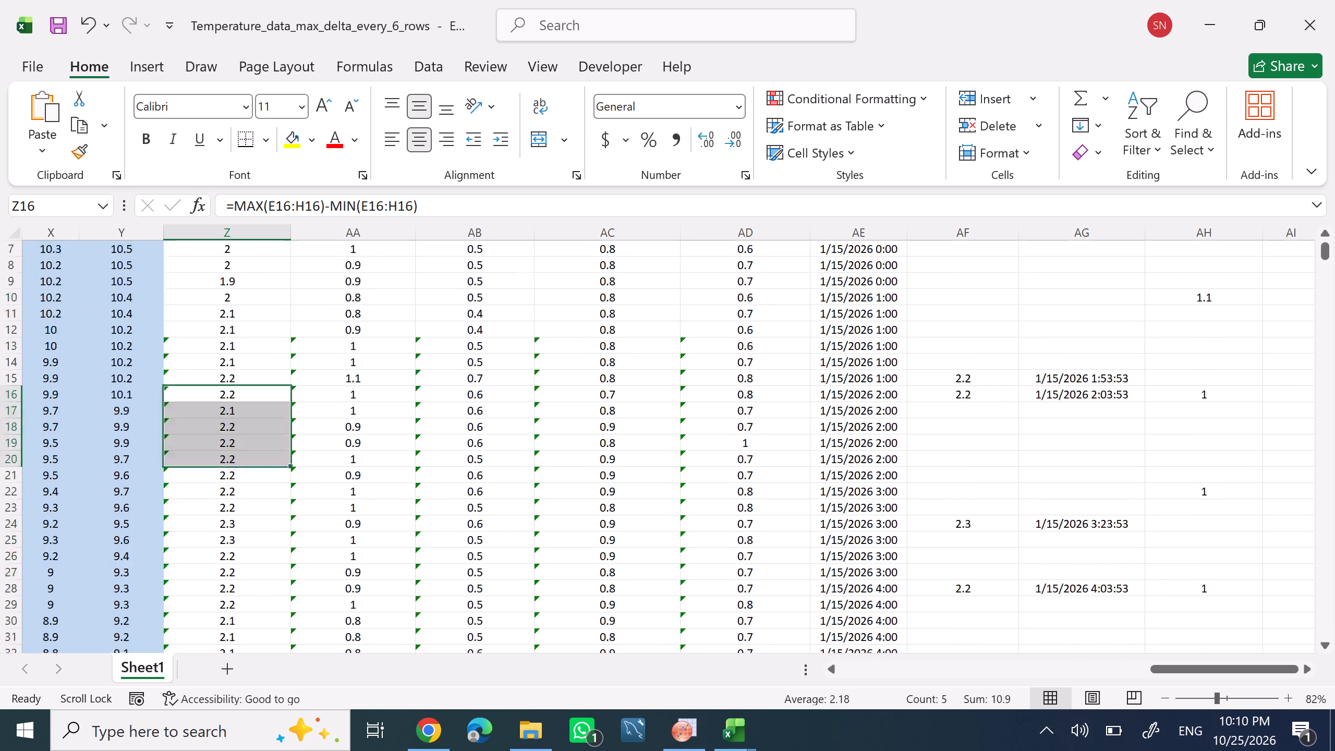
scroll(1005, 487, "up", 6)
Recheck the six-row maximum formulas in cells AF5, AF15 and AF16.
left_click(981, 337)
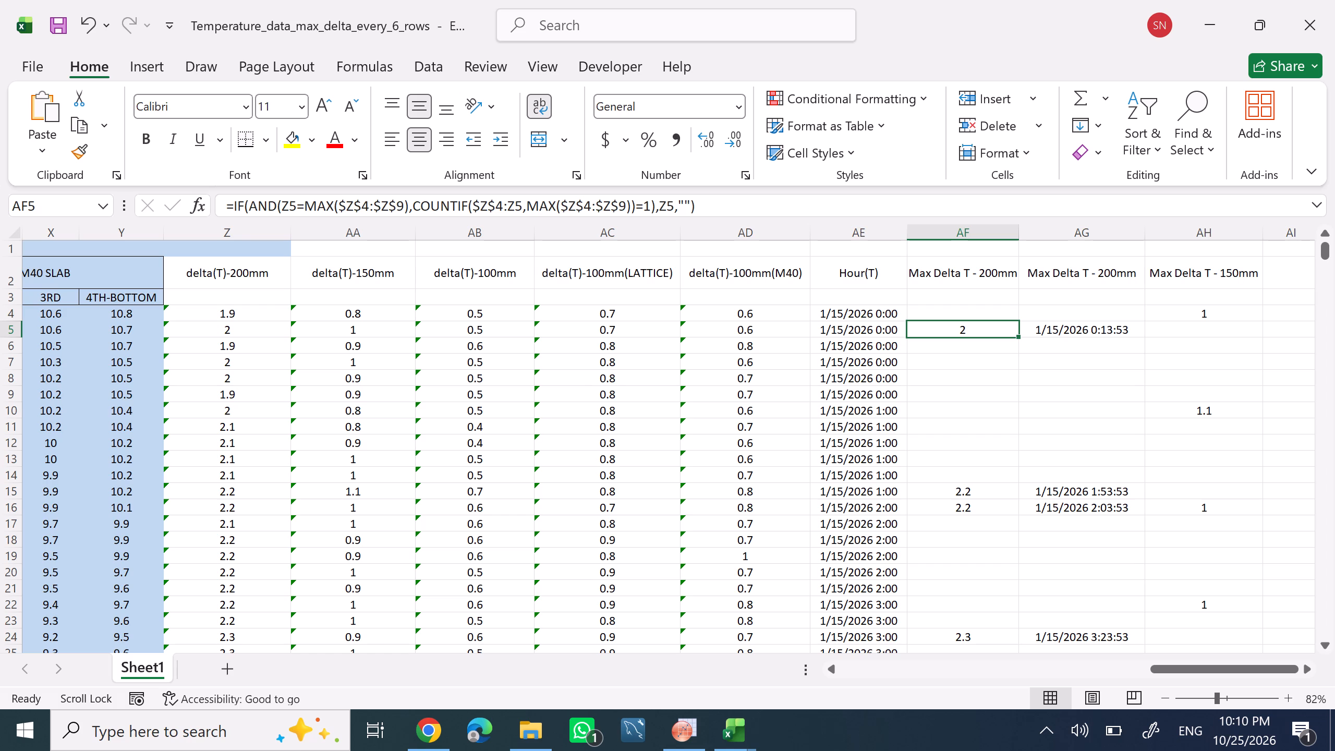
left_click(975, 489)
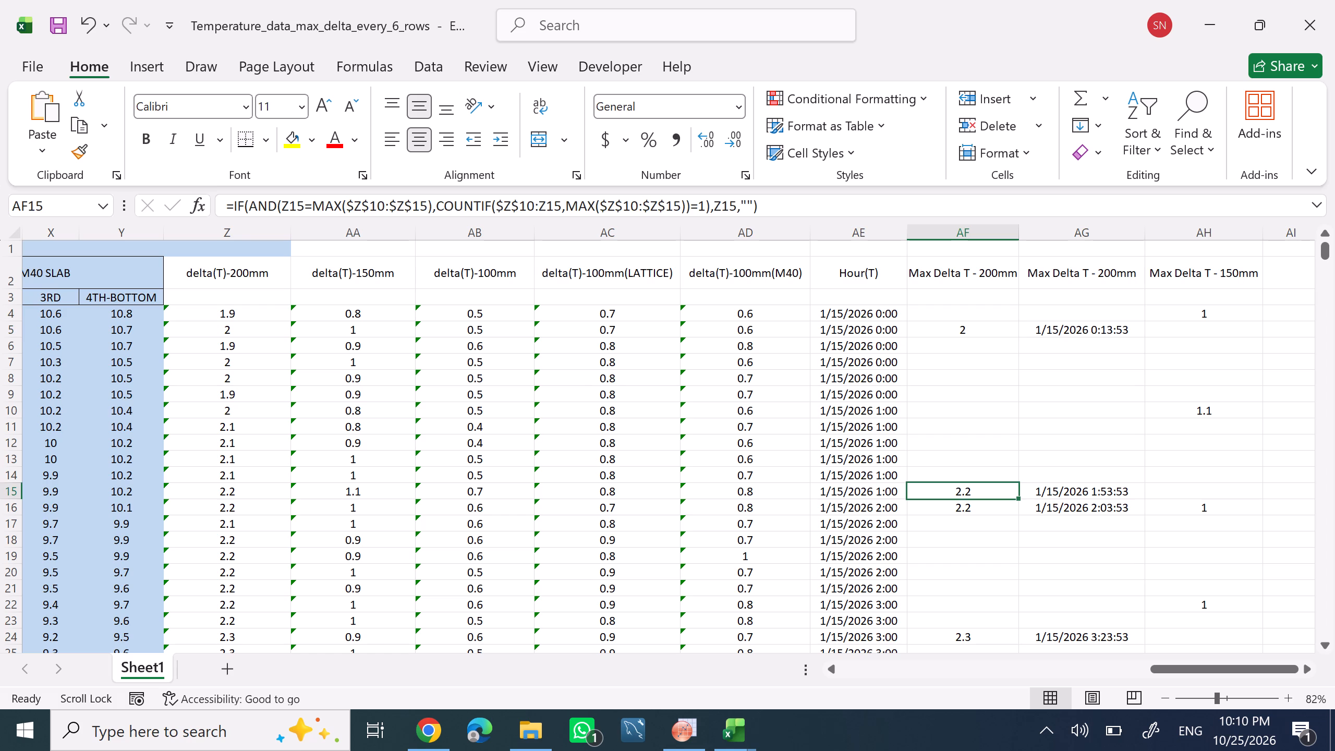
left_click(972, 516)
left_click(962, 332)
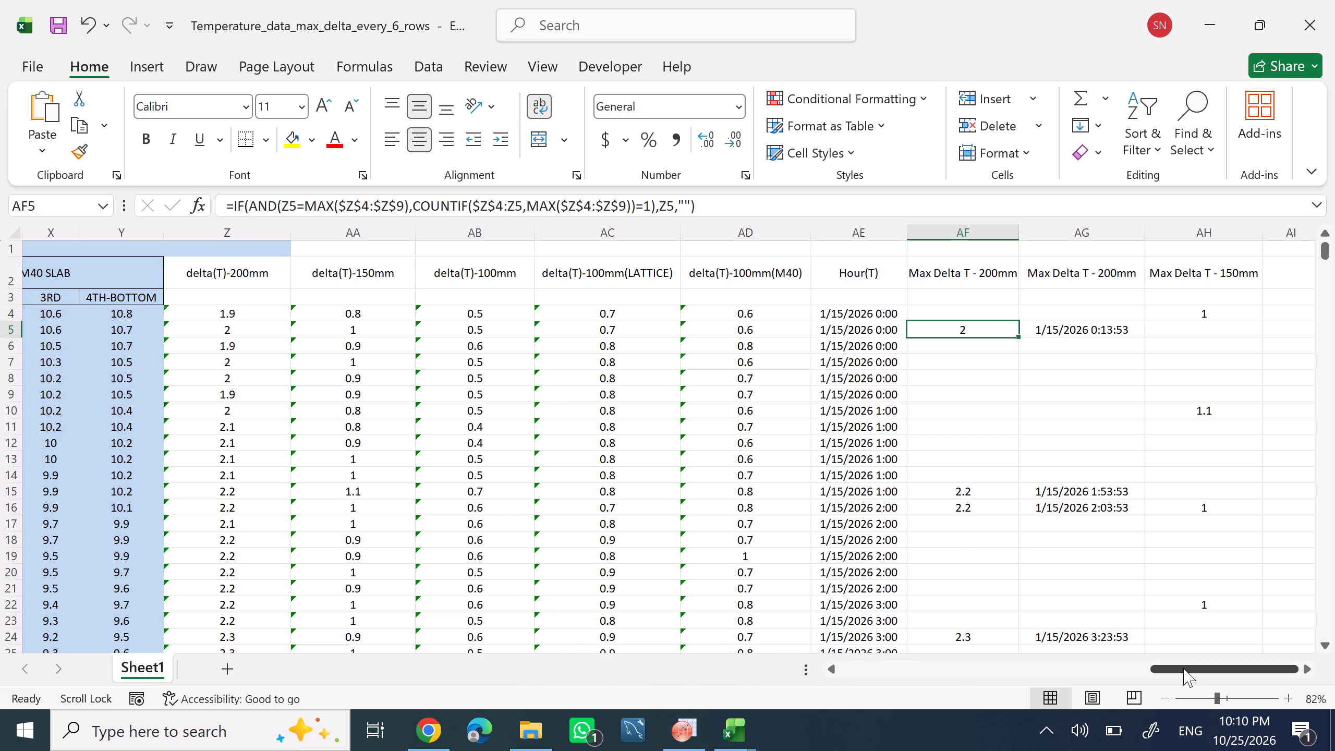
left_click_drag(1183, 668, 1220, 664)
left_click_drag(1220, 664, 1266, 657)
left_click_drag(1266, 657, 1277, 655)
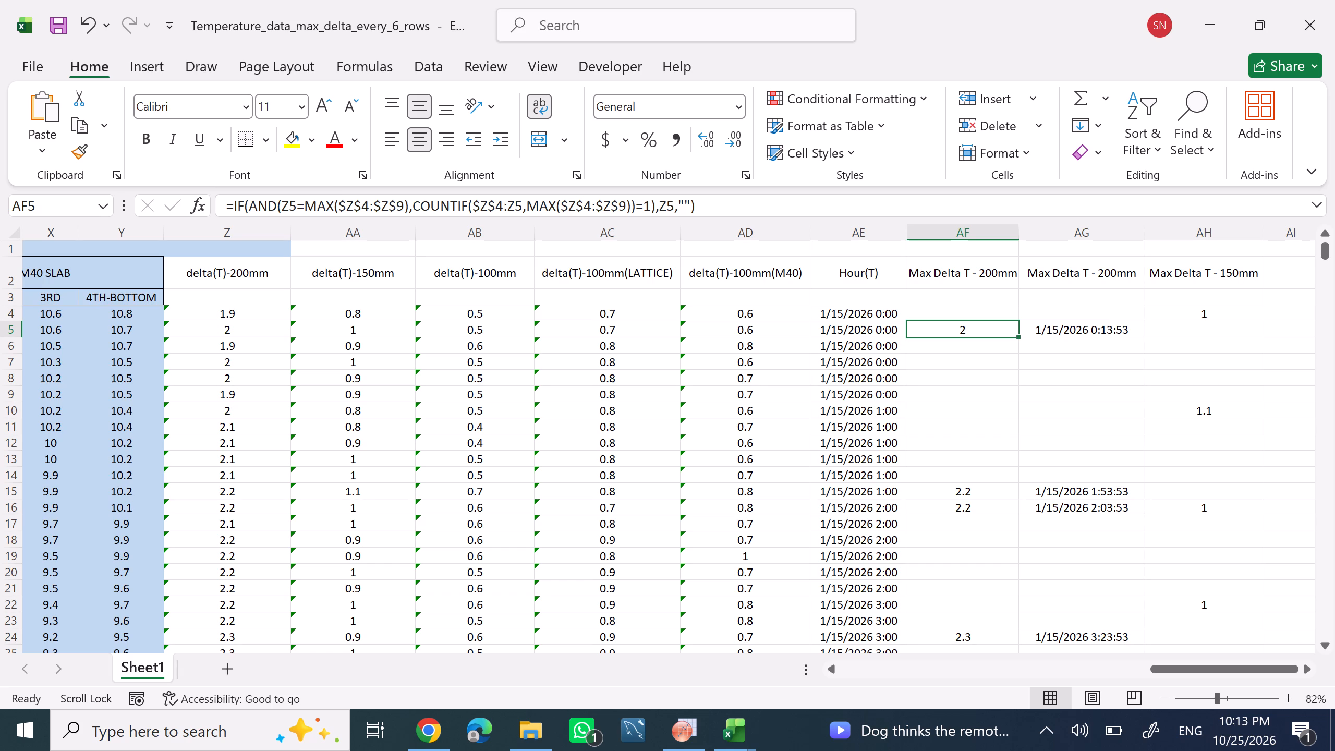
Delete column AG, the second Max Delta T - 200mm column, which holds the date and time values.
left_click(1097, 260)
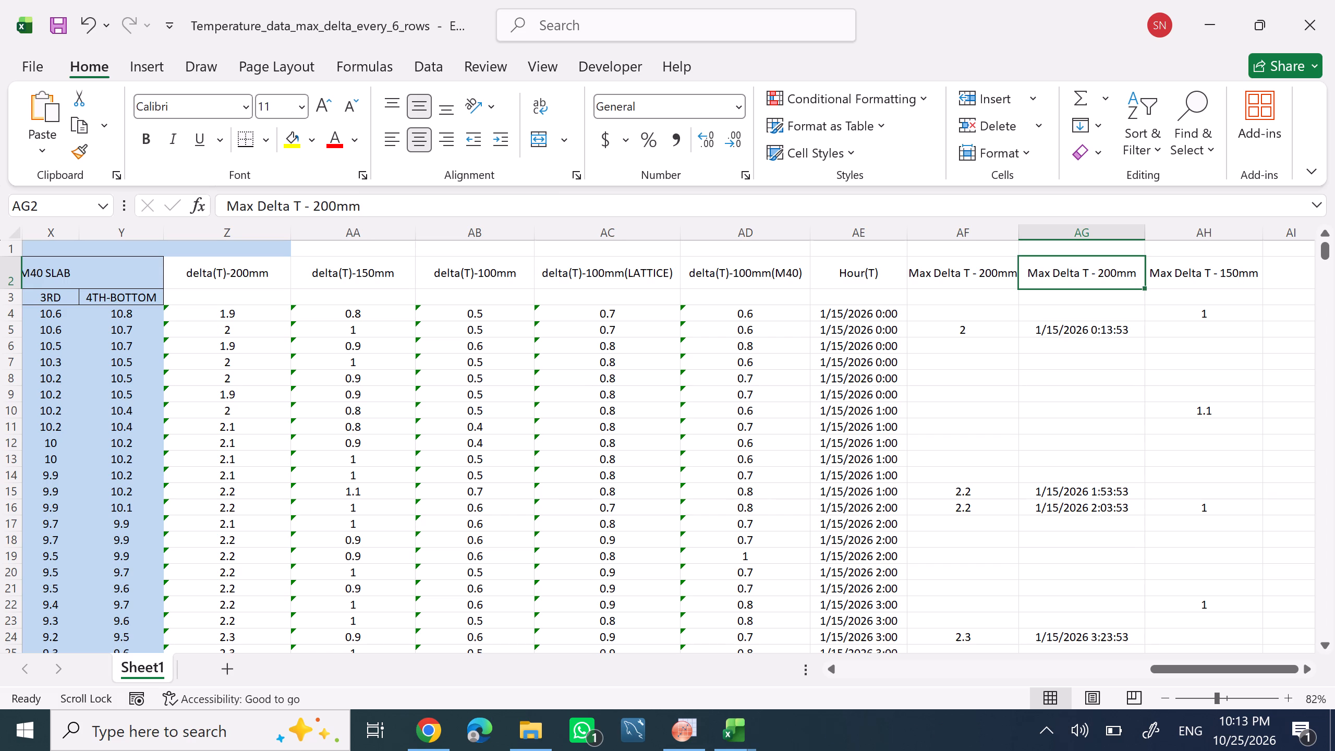
right_click(1107, 251)
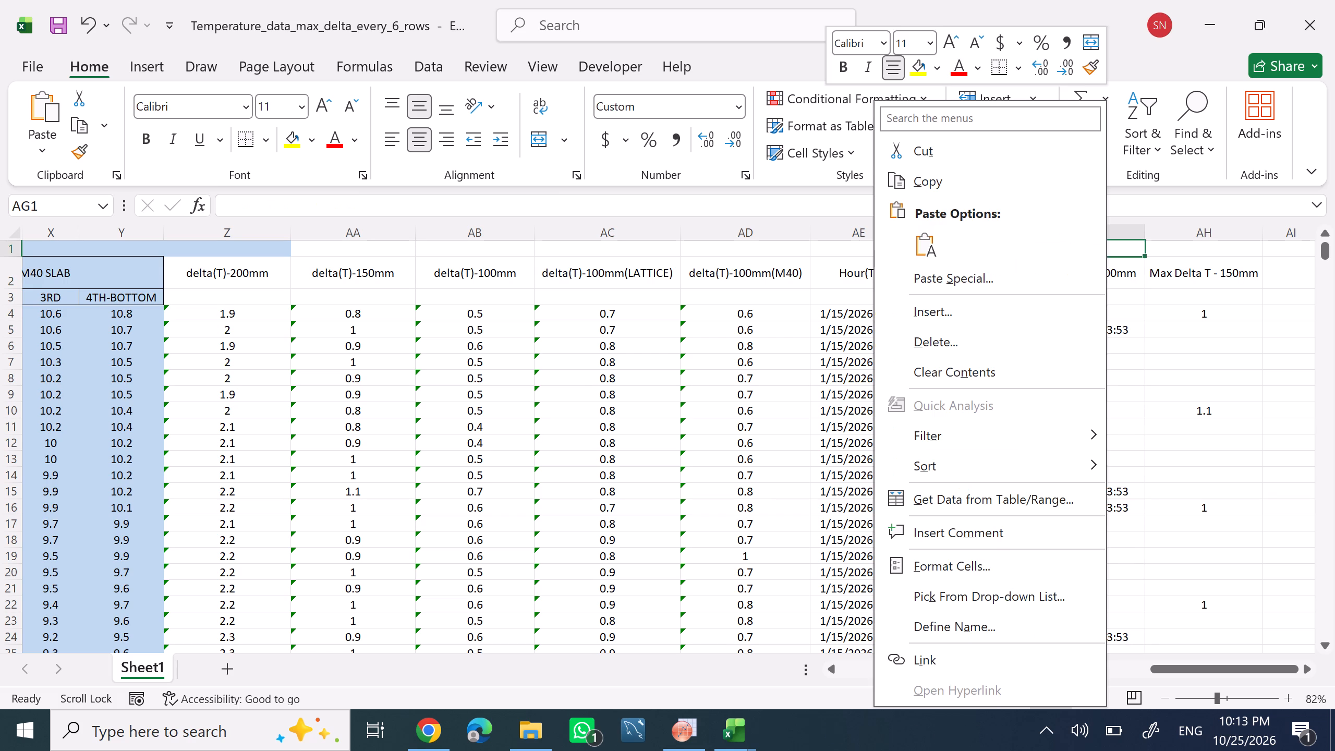
left_click(1131, 232)
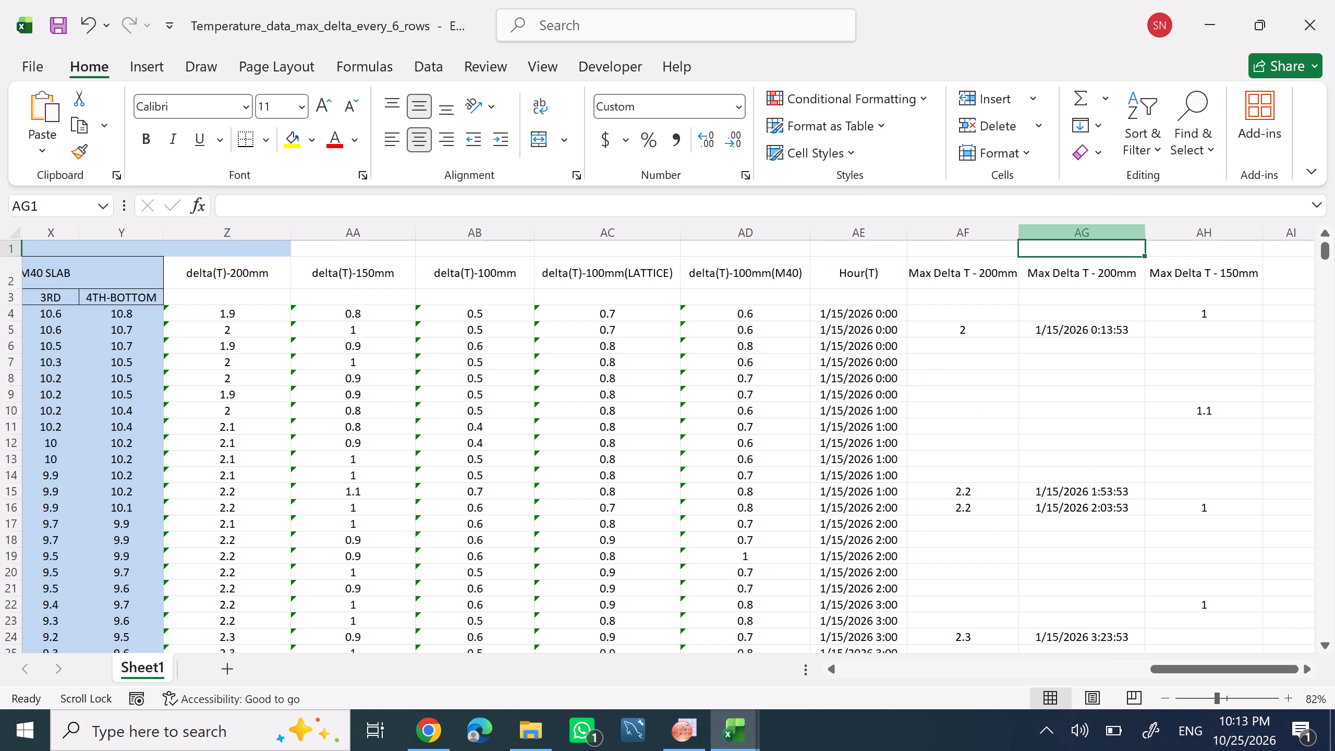
right_click(1130, 230)
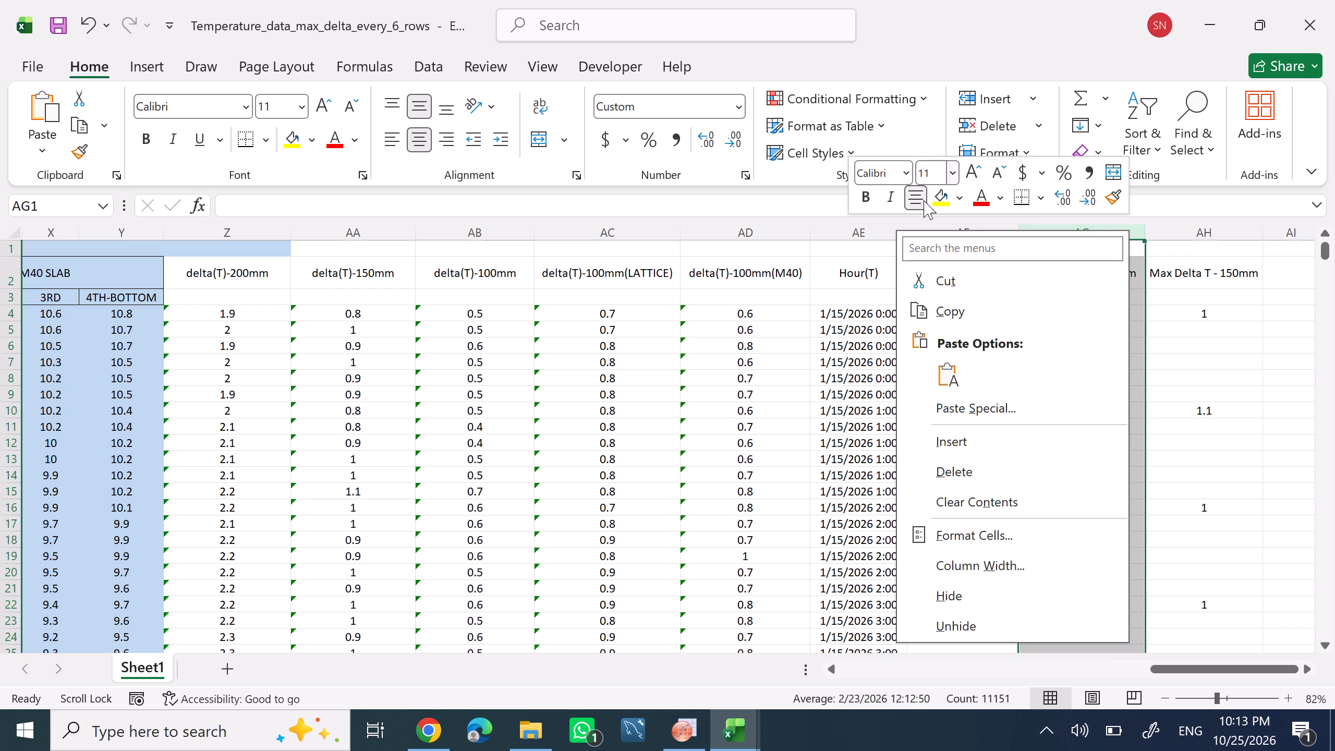
left_click(948, 280)
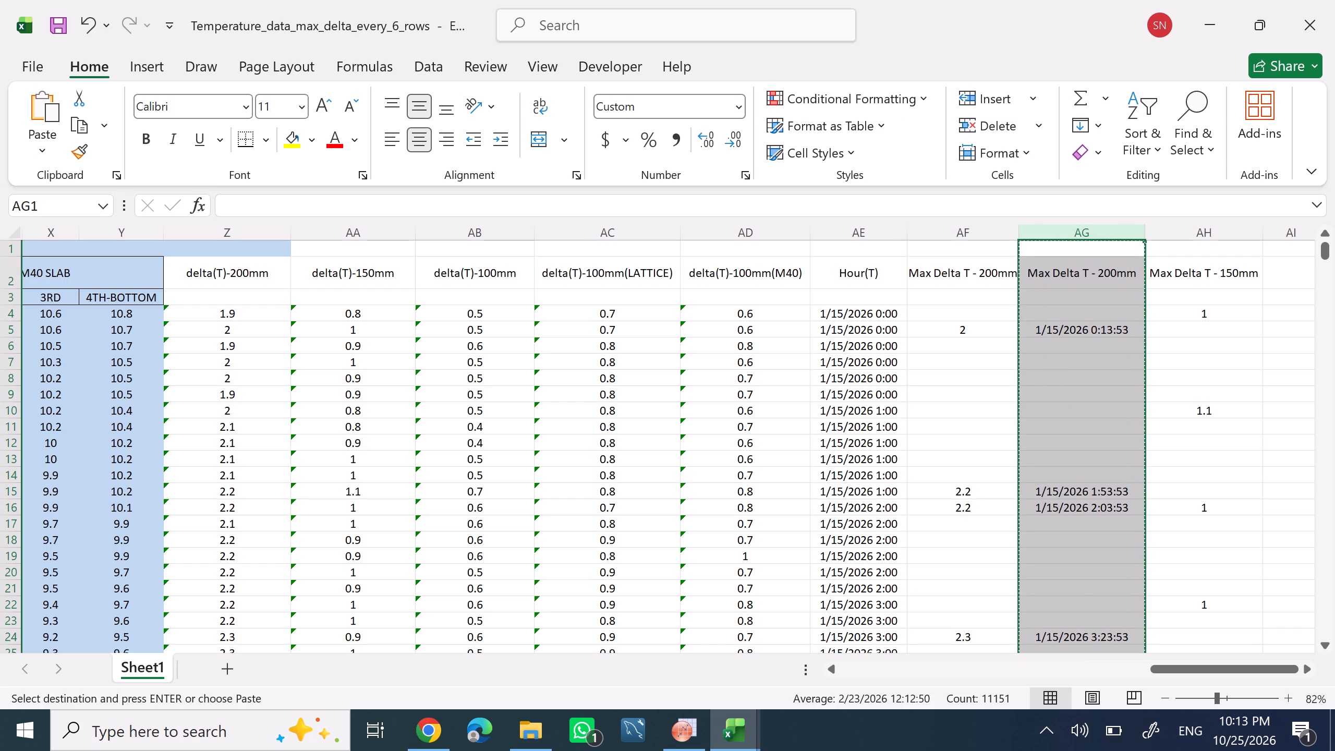
left_click(1002, 127)
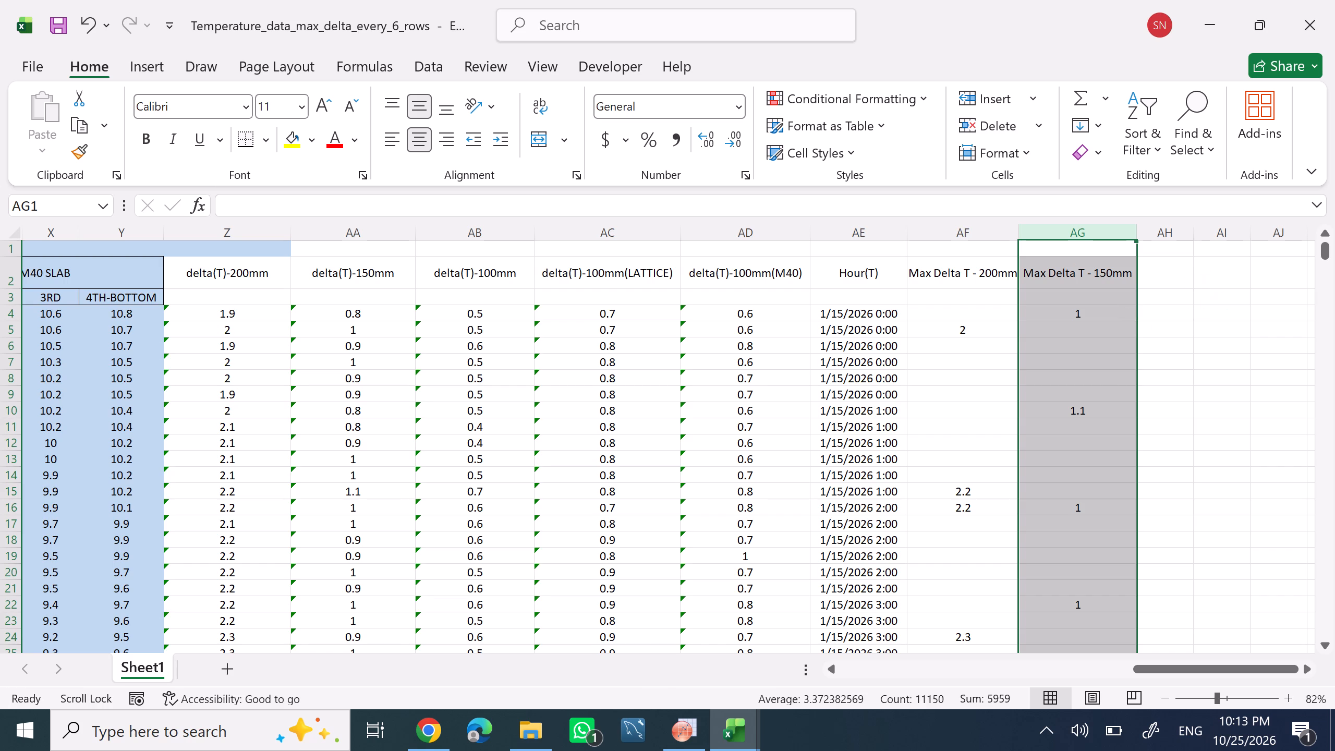
Compare the Max Delta T - 150mm formula in AG4 with the Max Delta T - 200mm formulas in AF5 and AF4.
left_click(1172, 299)
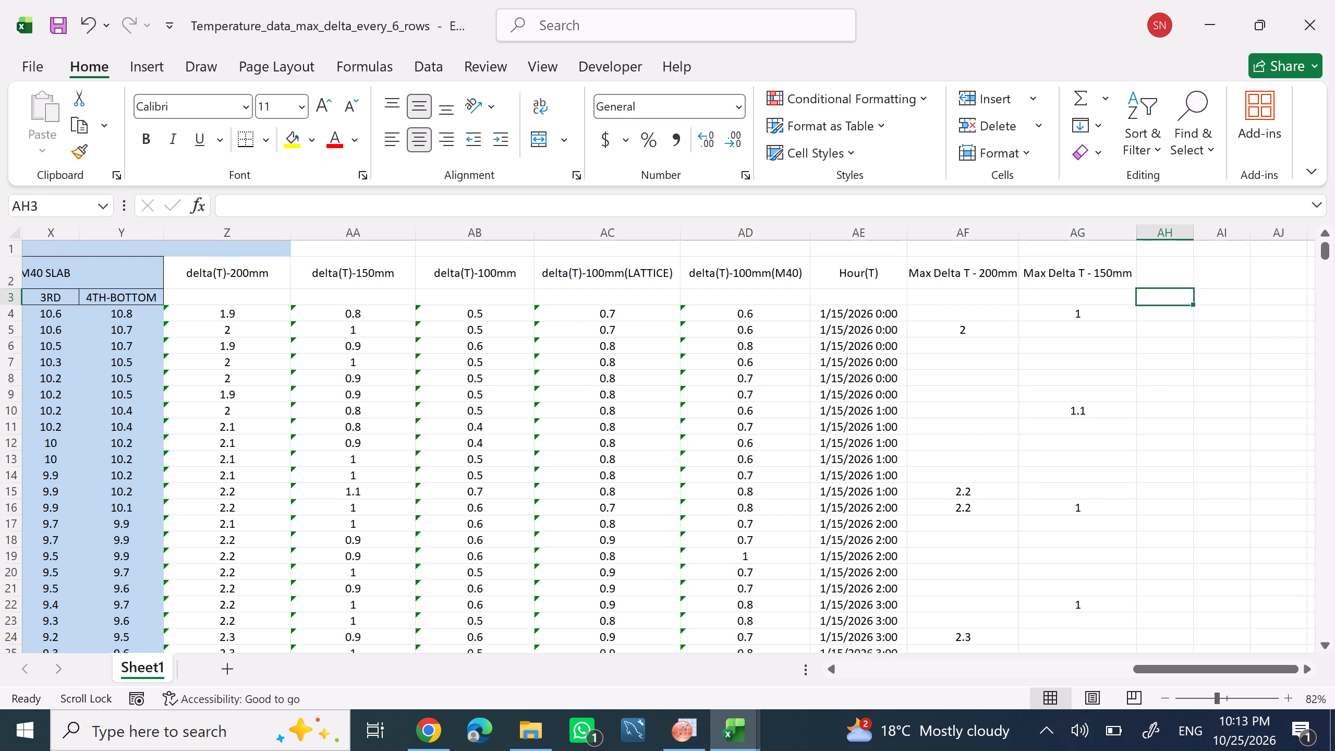
left_click(1092, 305)
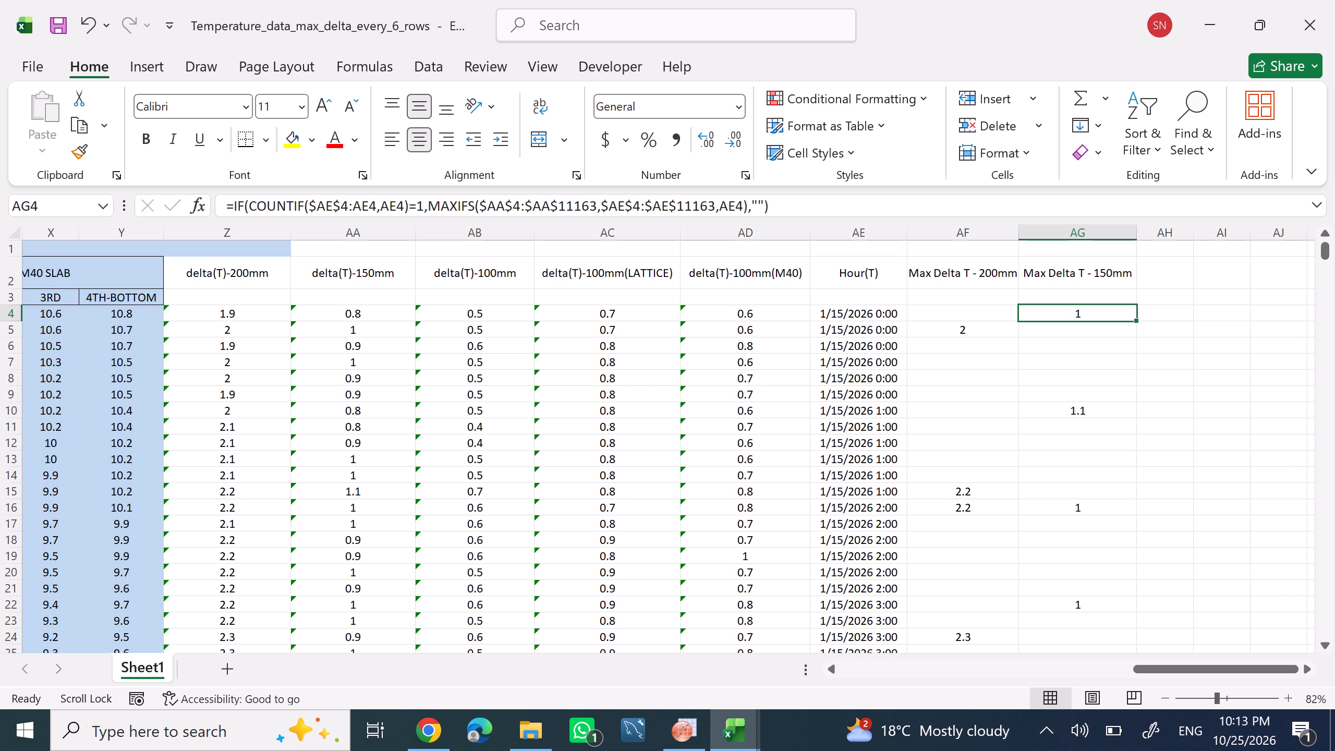
left_click(993, 329)
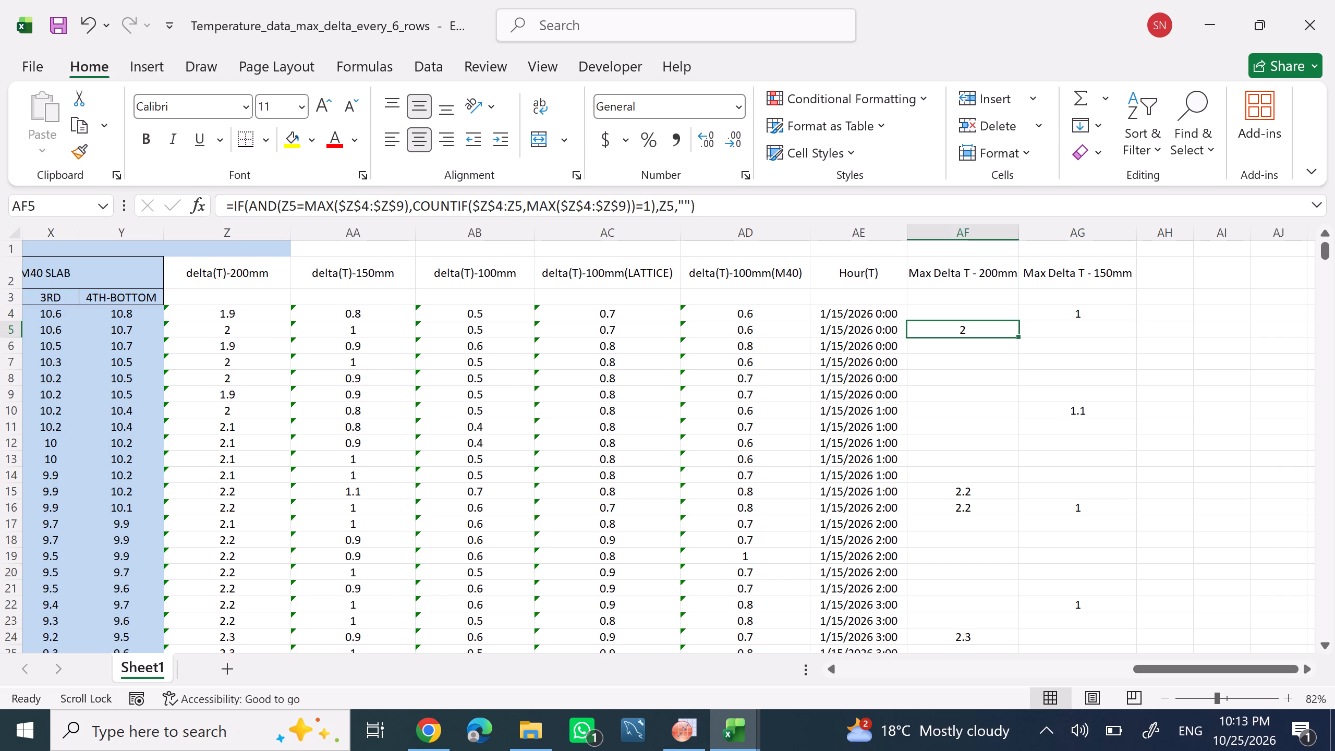
left_click(990, 317)
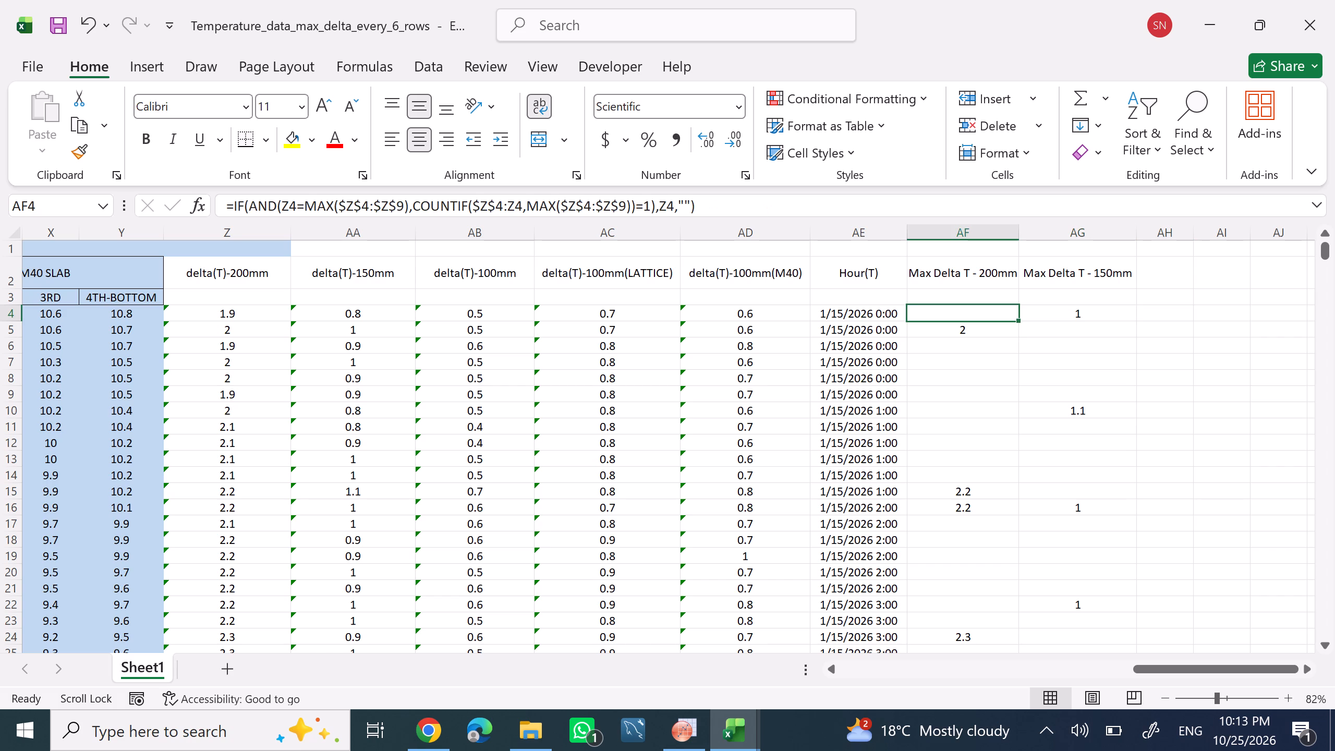
Compare the Max Delta T - 150mm formula in AG4 with the Max Delta T - 200mm formula in AF4 again.
left_click(1060, 321)
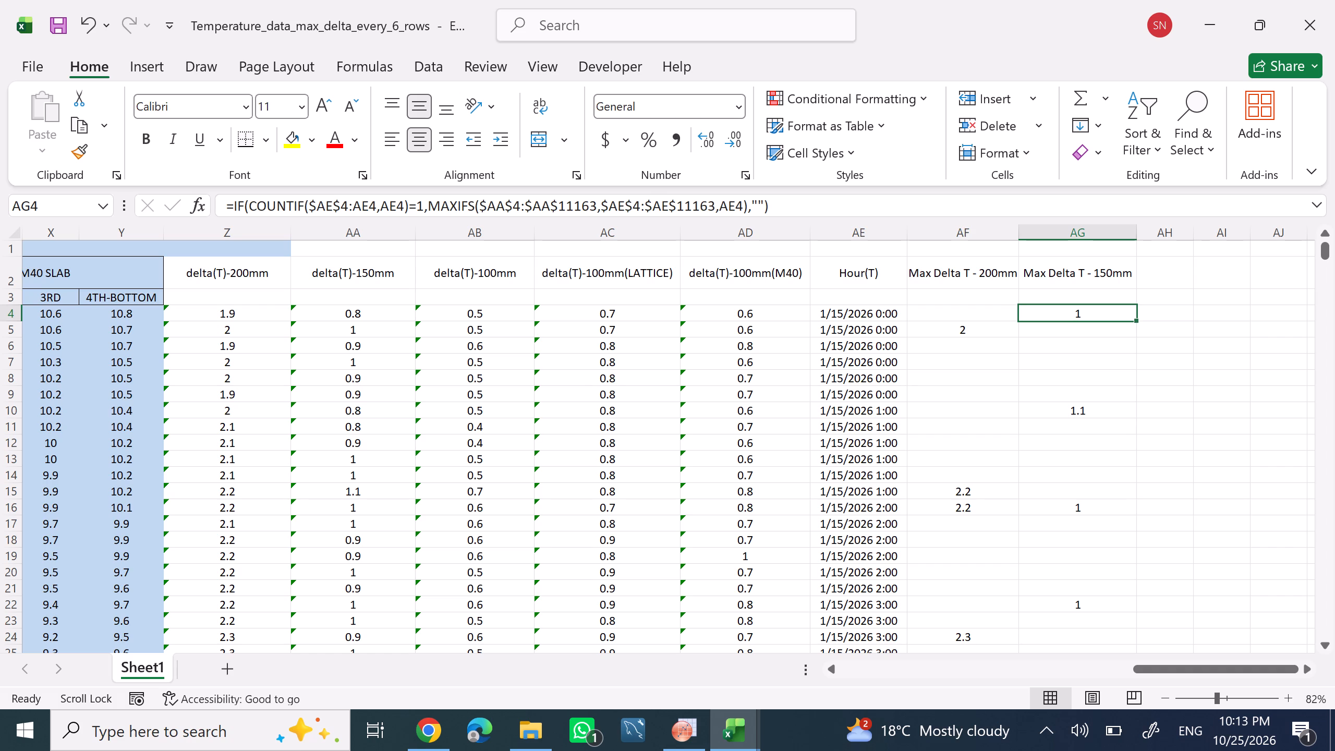
left_click(942, 311)
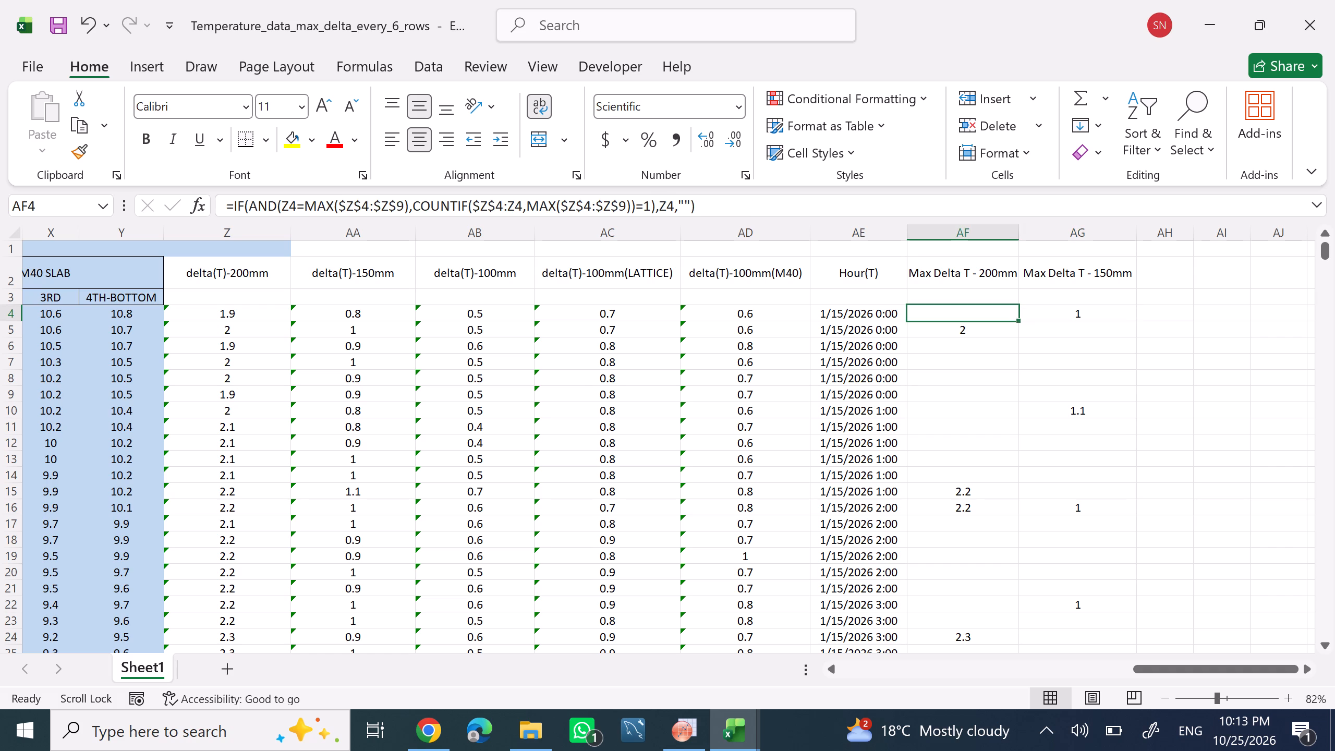
left_click(1050, 319)
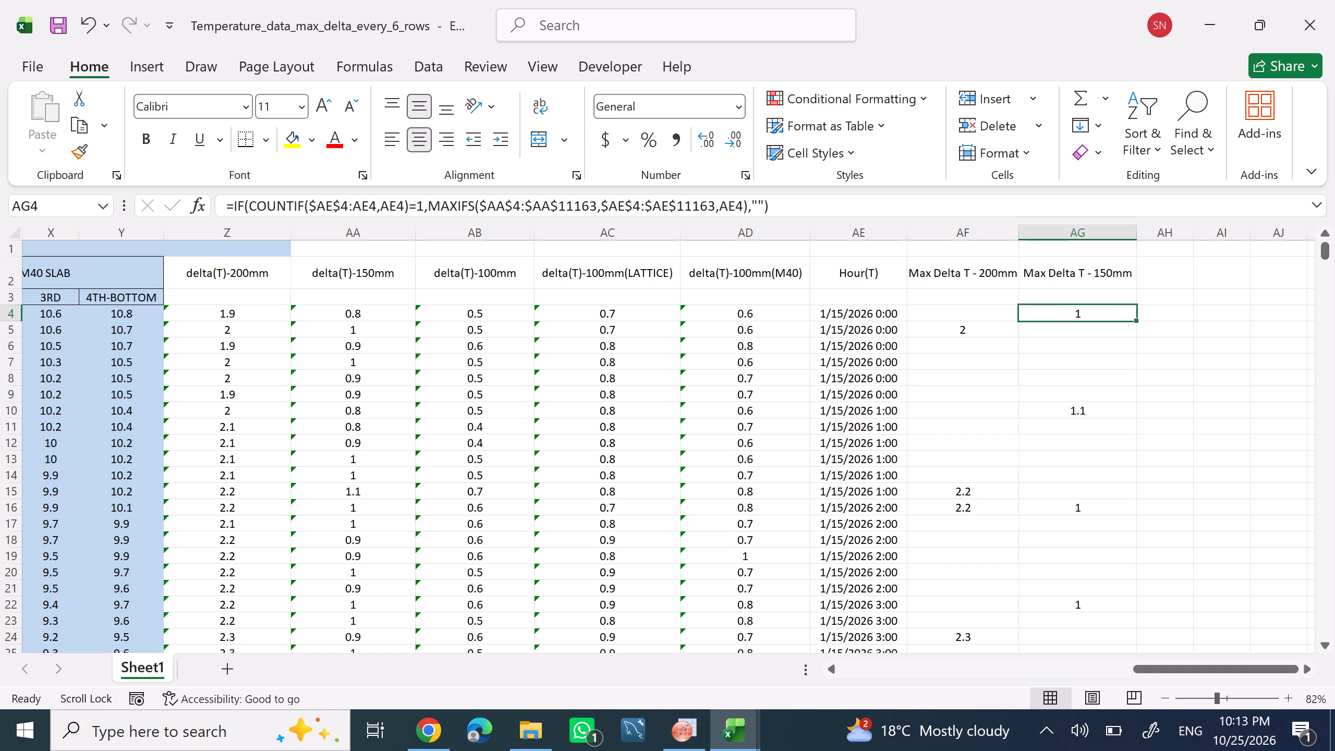
Examine the Max Delta T - 200mm and 150mm columns down to the 1/23/2026 rows, checking for one maximum per hour.
scroll(1108, 429, "down", 11)
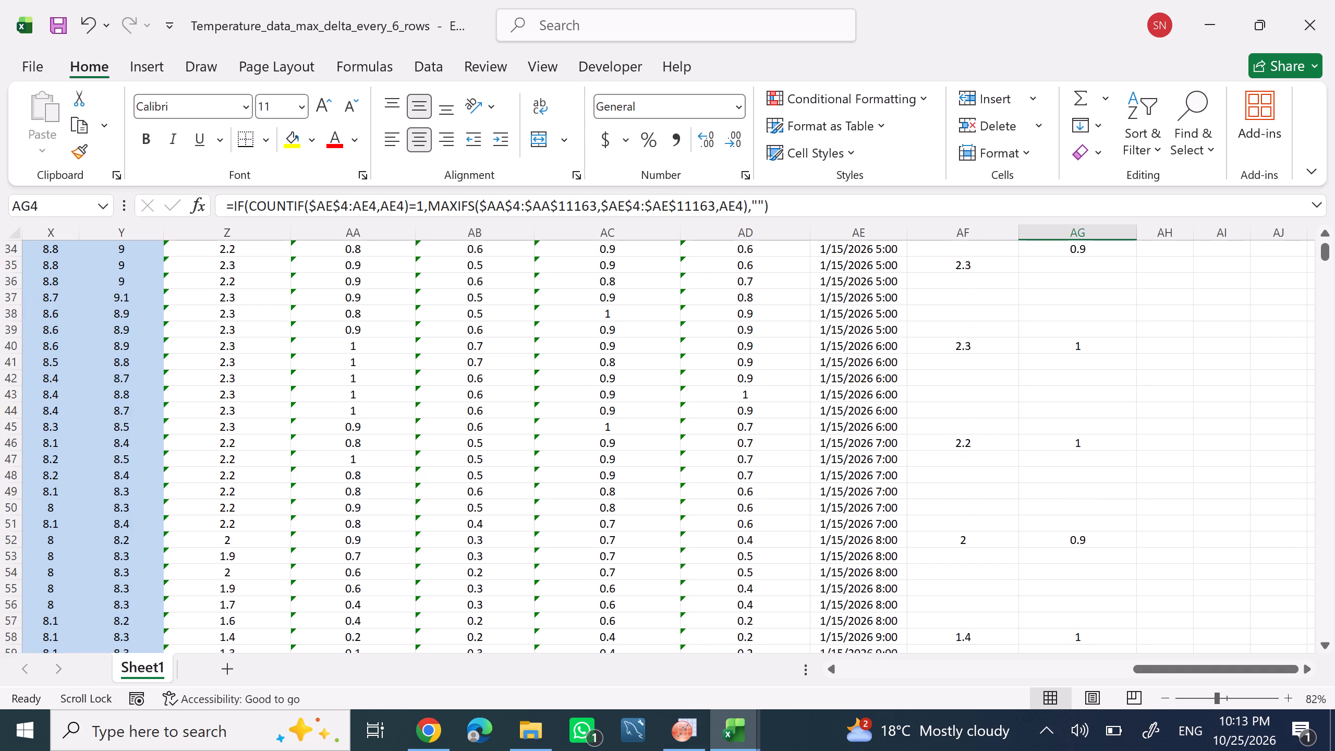
scroll(1115, 433, "down", 20)
scroll(1115, 433, "down", 20)
scroll(1115, 433, "down", 5)
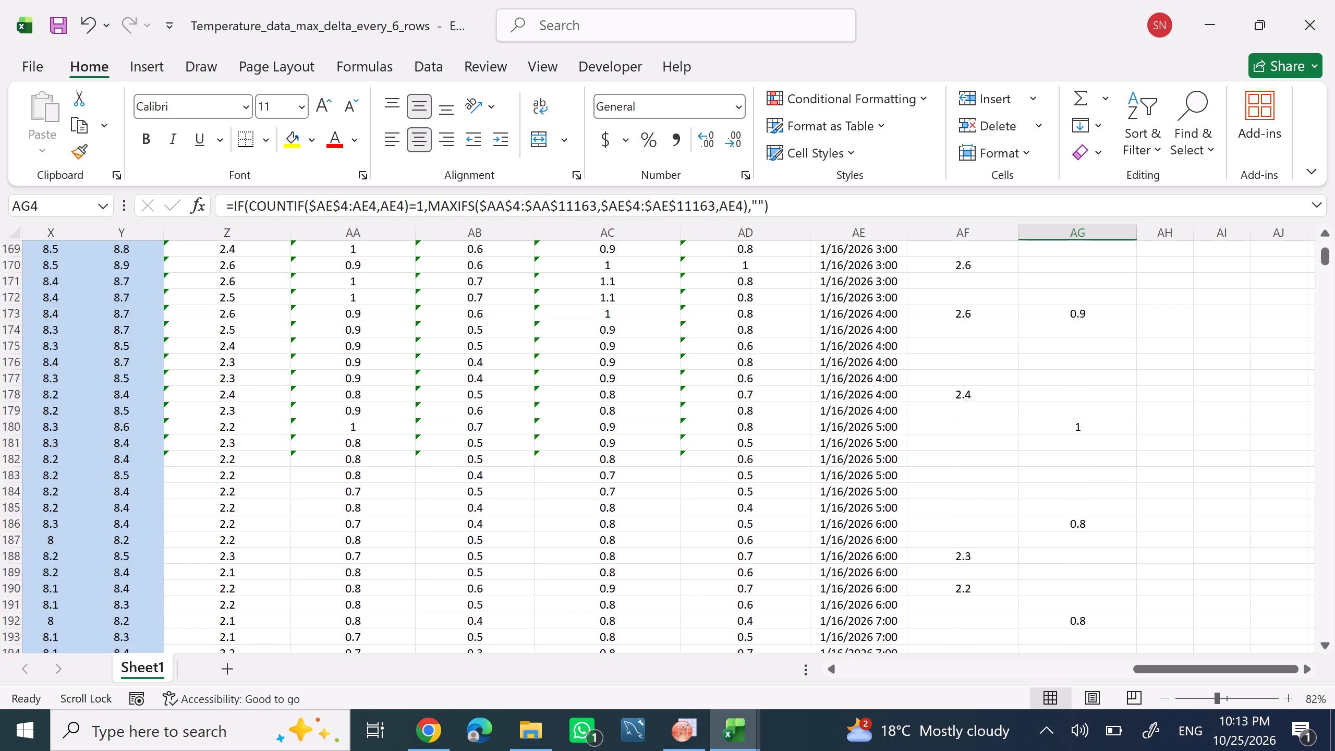
scroll(1107, 443, "down", 20)
scroll(1107, 443, "down", 20)
scroll(1107, 443, "down", 8)
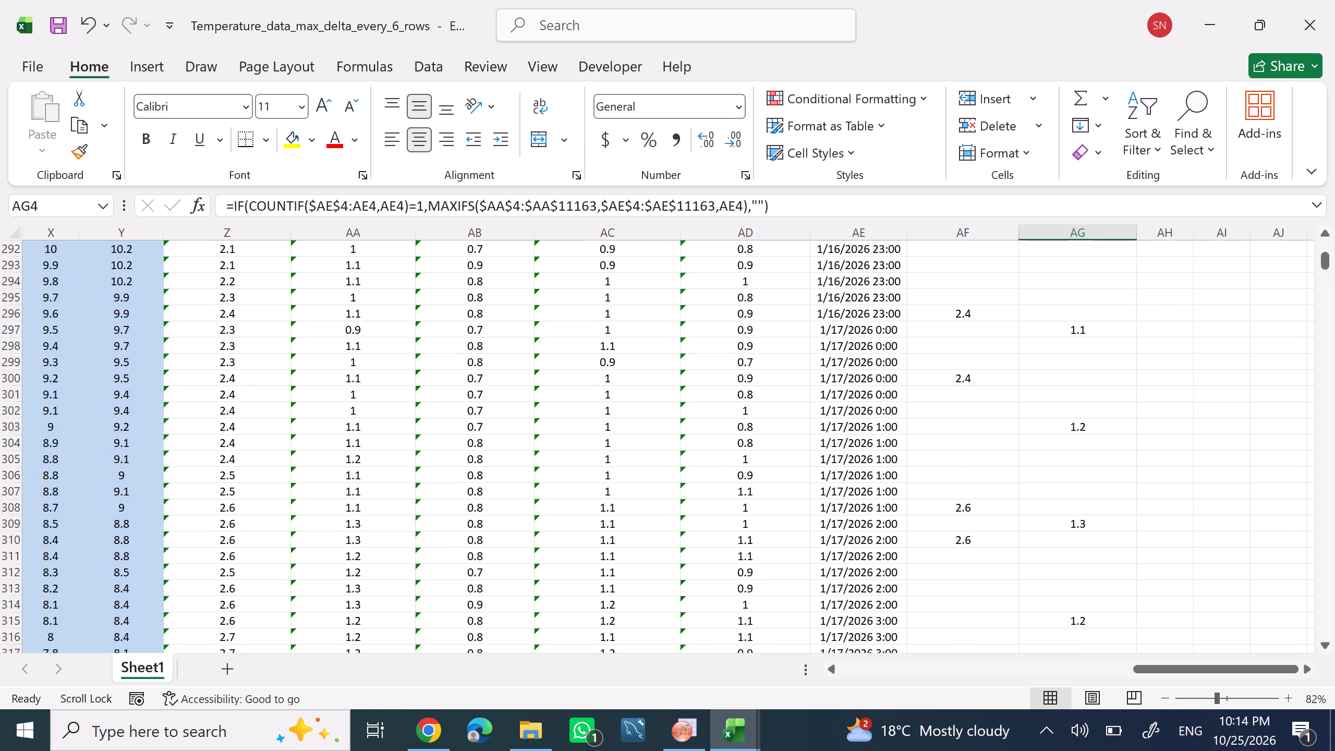
scroll(1107, 443, "down", 20)
scroll(1085, 440, "up", 1)
scroll(1085, 440, "down", 7)
scroll(1083, 414, "down", 14)
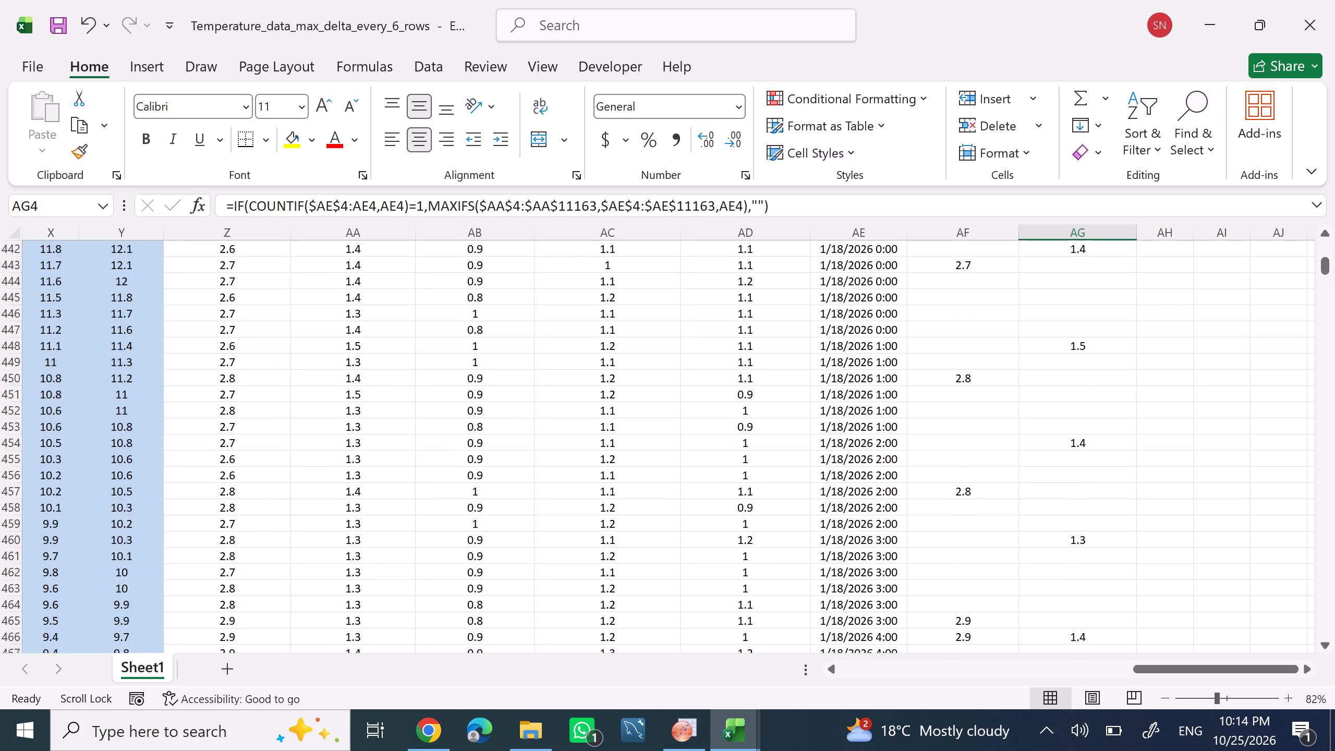
scroll(1083, 414, "down", 20)
scroll(1083, 414, "down", 20)
scroll(1083, 414, "down", 7)
scroll(1083, 413, "up", 1)
scroll(1083, 413, "down", 20)
scroll(1083, 413, "down", 20)
scroll(1083, 413, "down", 6)
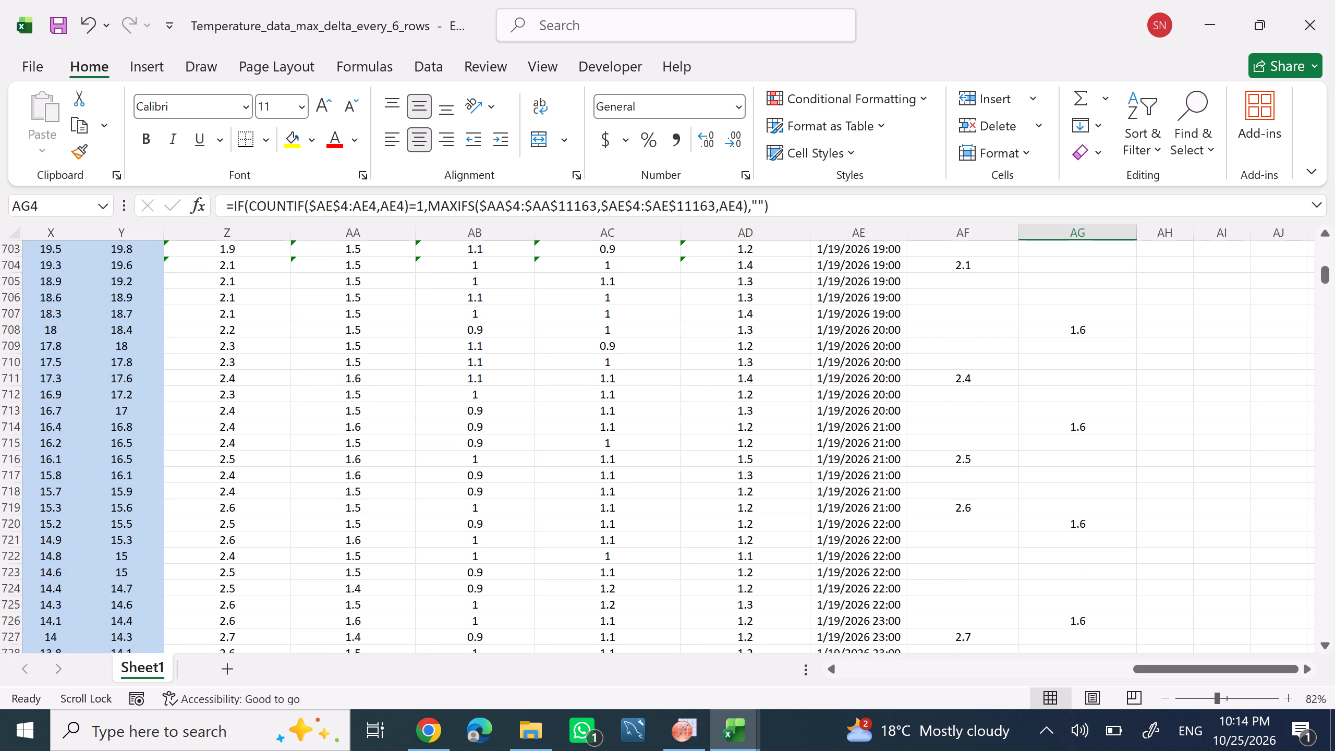
scroll(1083, 413, "down", 4)
scroll(1083, 413, "down", 20)
scroll(1083, 413, "down", 18)
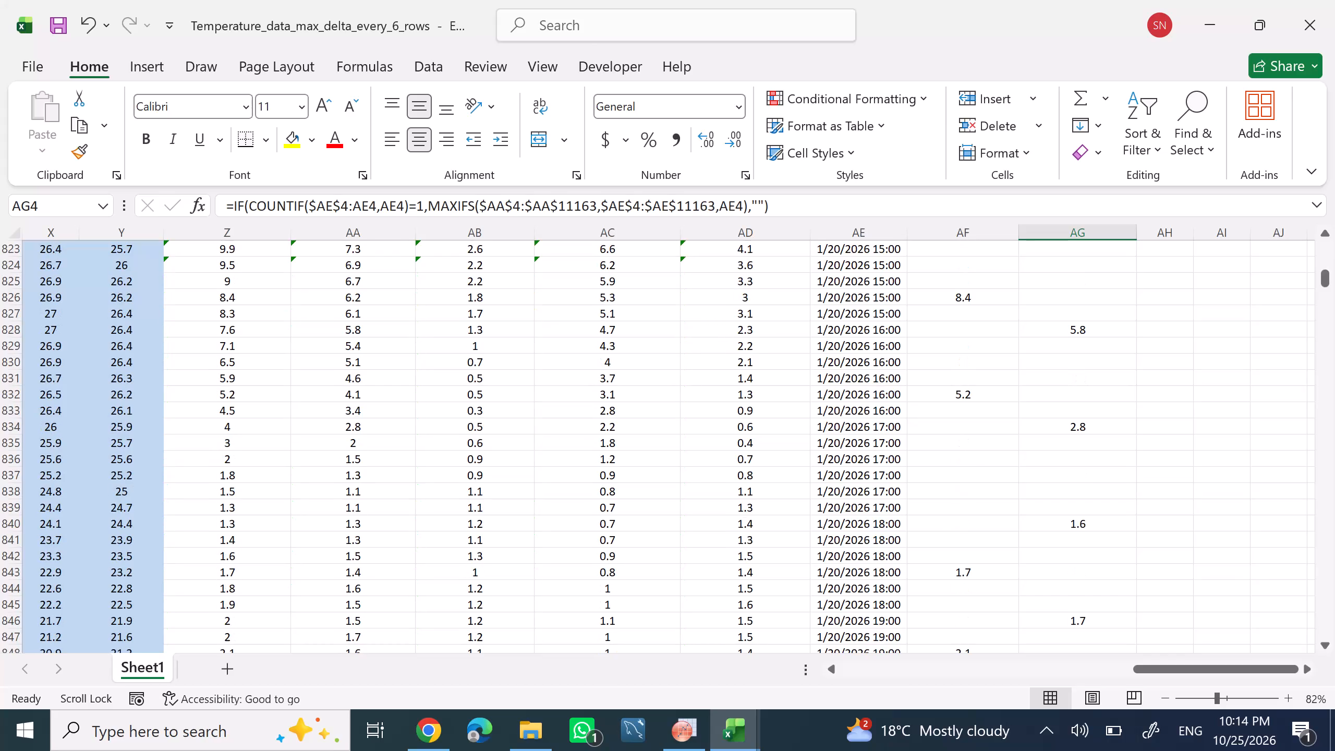
scroll(1083, 413, "down", 18)
scroll(1083, 413, "down", 20)
scroll(1083, 413, "down", 1)
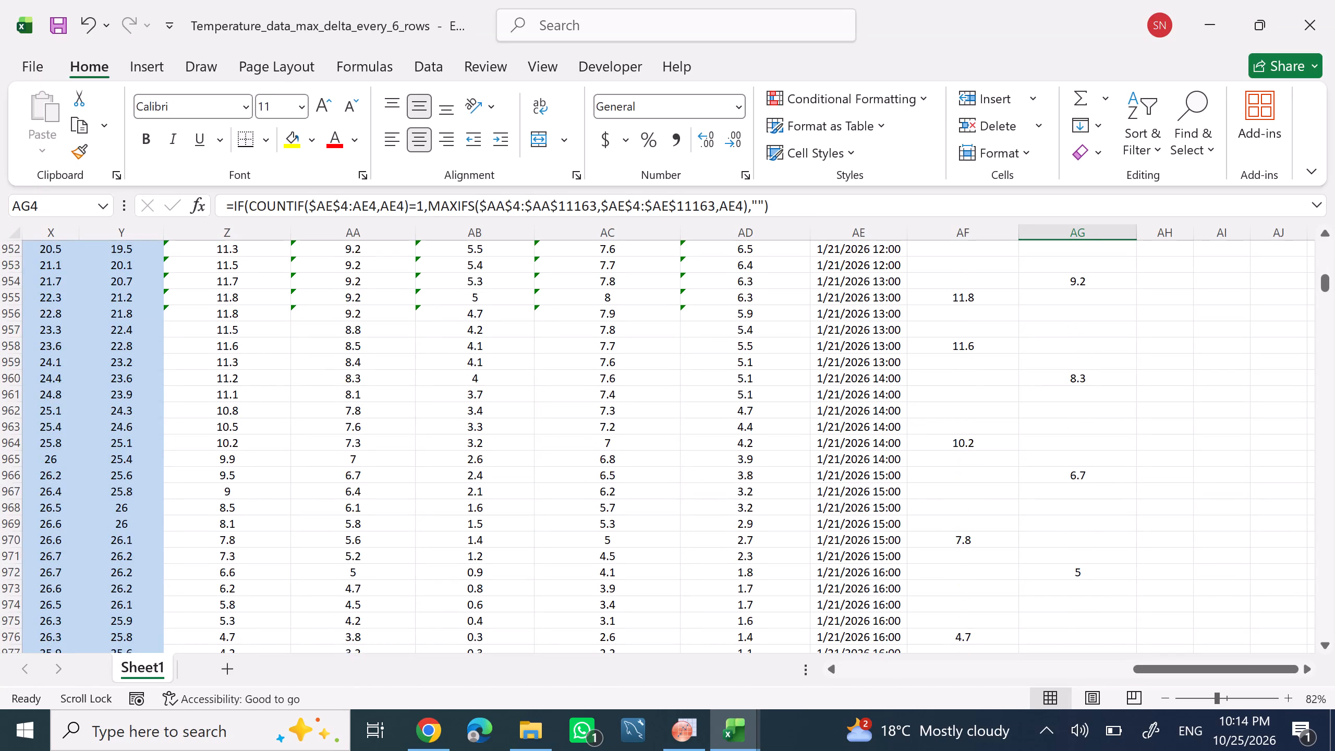
scroll(1083, 413, "down", 15)
scroll(1083, 413, "down", 20)
scroll(1083, 413, "down", 2)
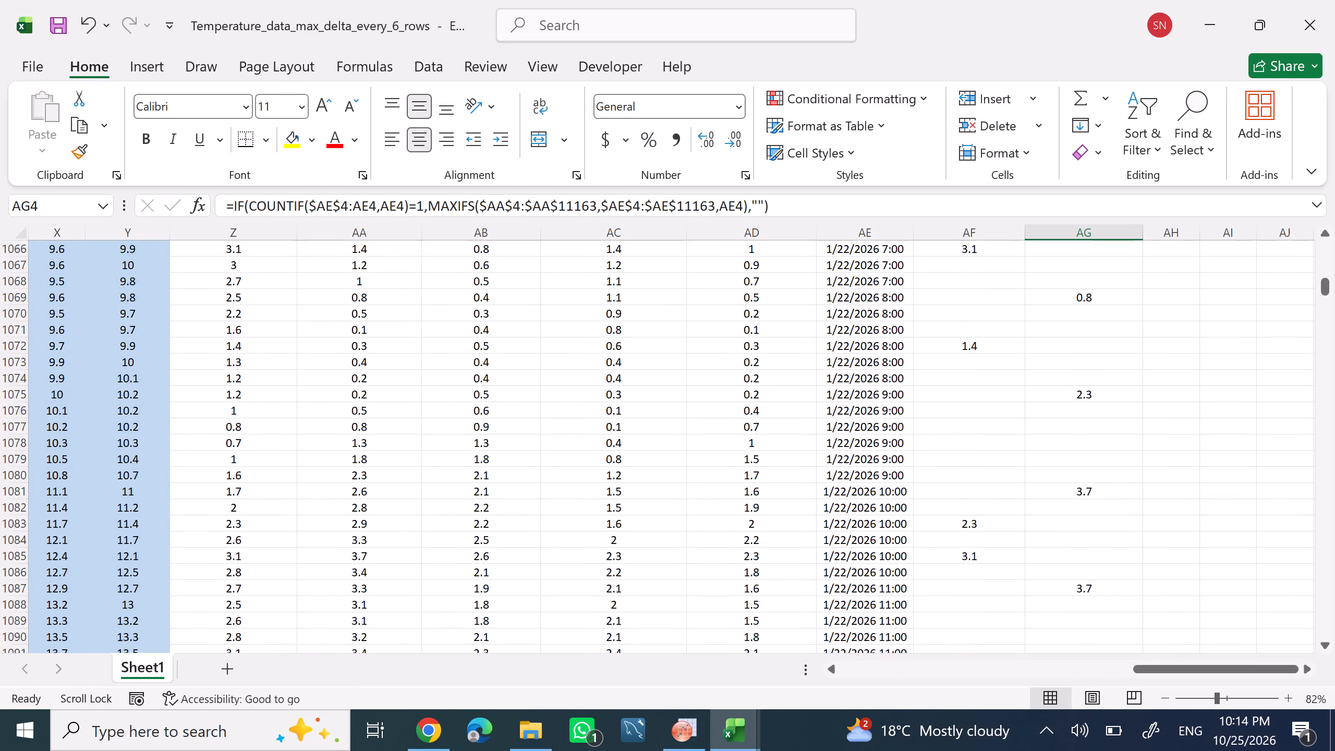
scroll(1083, 413, "down", 20)
scroll(1083, 413, "down", 17)
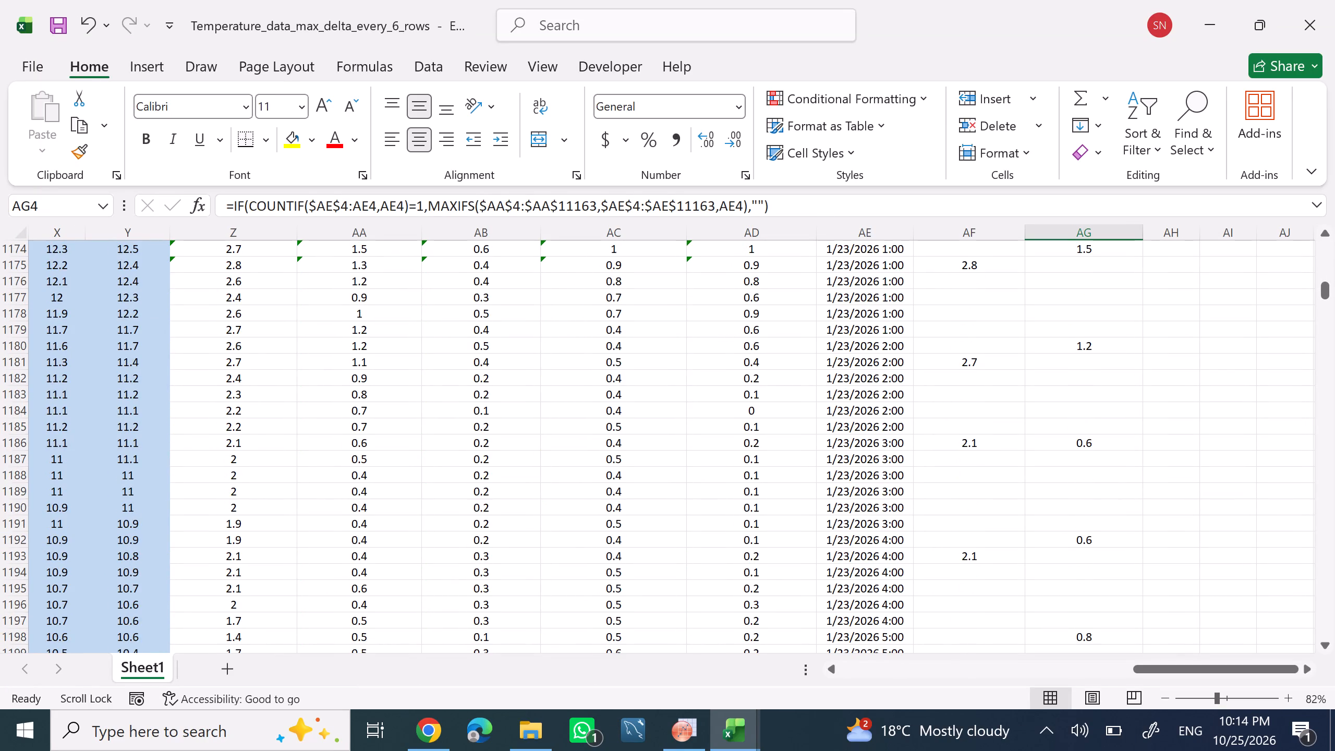
Review both Max Delta T columns back up to the headers, also checking the rows around 2/26/2026.
scroll(1083, 410, "up", 20)
scroll(1083, 410, "up", 4)
scroll(1083, 410, "down", 1)
scroll(1083, 410, "up", 19)
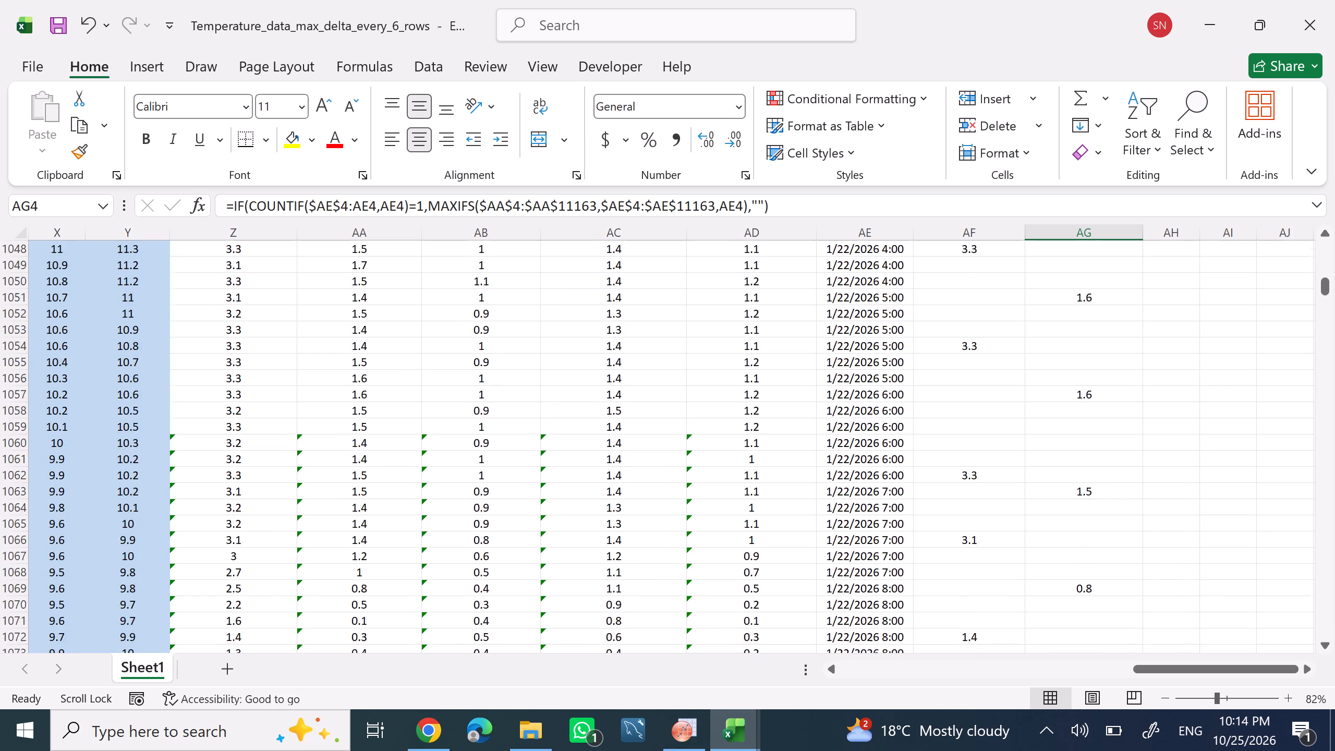
scroll(1083, 410, "down", 1)
scroll(1083, 410, "up", 16)
scroll(1083, 410, "down", 1)
scroll(1083, 410, "up", 20)
scroll(1083, 410, "down", 1)
scroll(1083, 410, "up", 19)
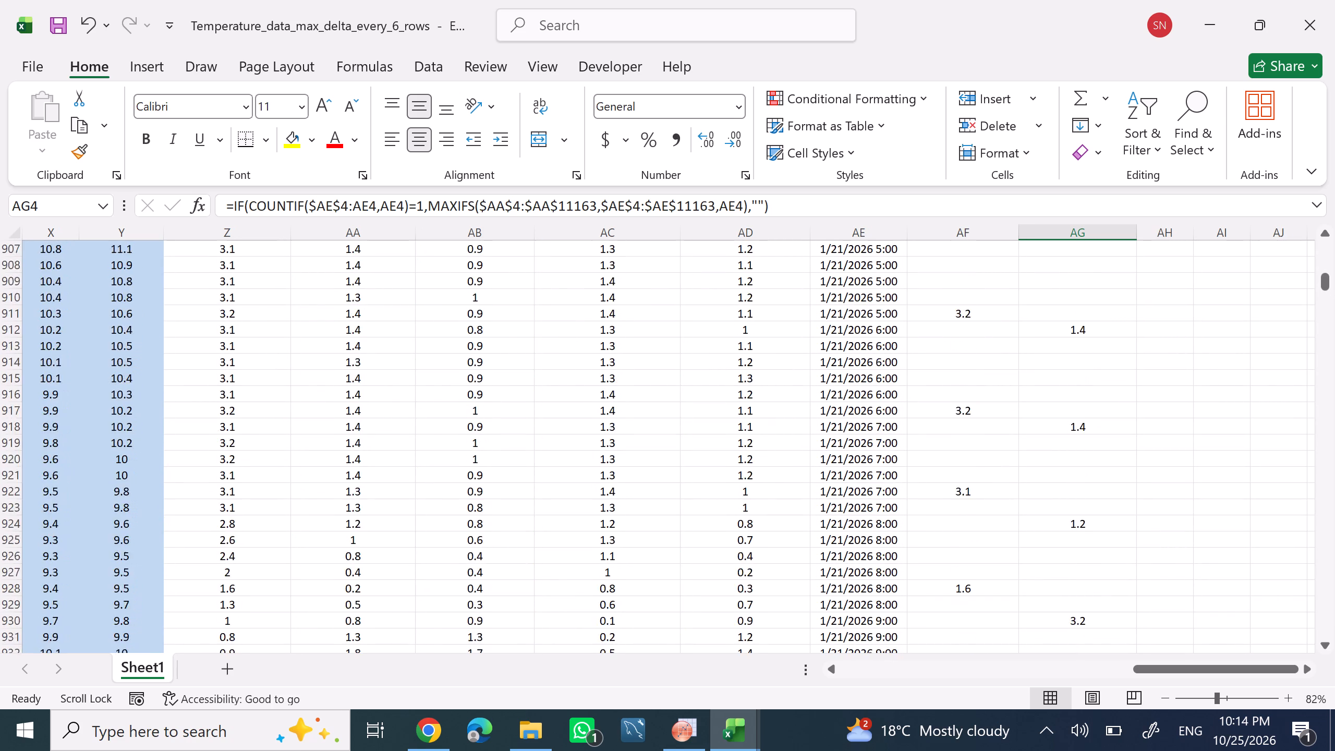
scroll(1083, 410, "up", 4)
scroll(1083, 410, "down", 1)
scroll(1083, 410, "up", 11)
scroll(1083, 410, "down", 1)
scroll(1083, 410, "up", 16)
scroll(1083, 410, "down", 1)
scroll(1083, 410, "up", 7)
scroll(1083, 410, "down", 1)
scroll(1083, 410, "up", 1)
scroll(1083, 410, "down", 2)
scroll(1083, 410, "up", 1)
scroll(1083, 410, "down", 1)
scroll(1083, 410, "up", 12)
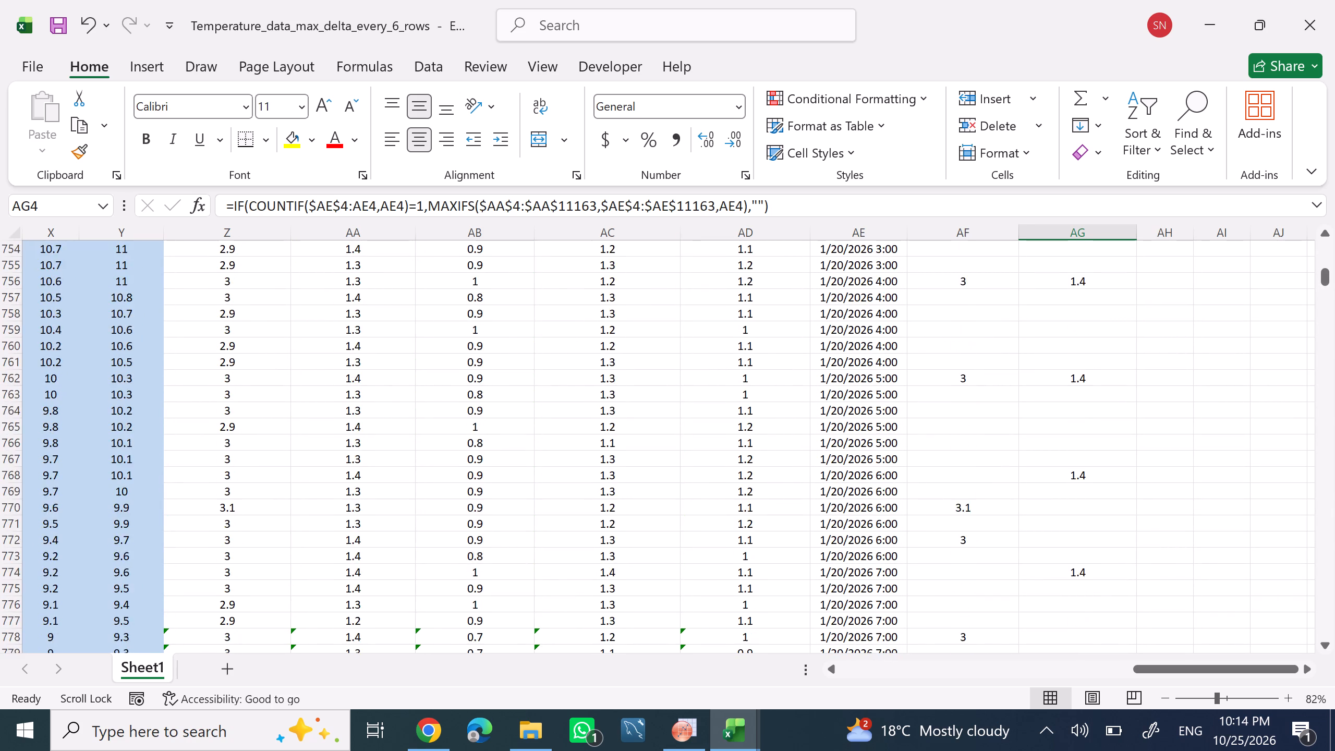
scroll(1083, 410, "up", 20)
scroll(1083, 410, "up", 20)
scroll(1083, 410, "up", 18)
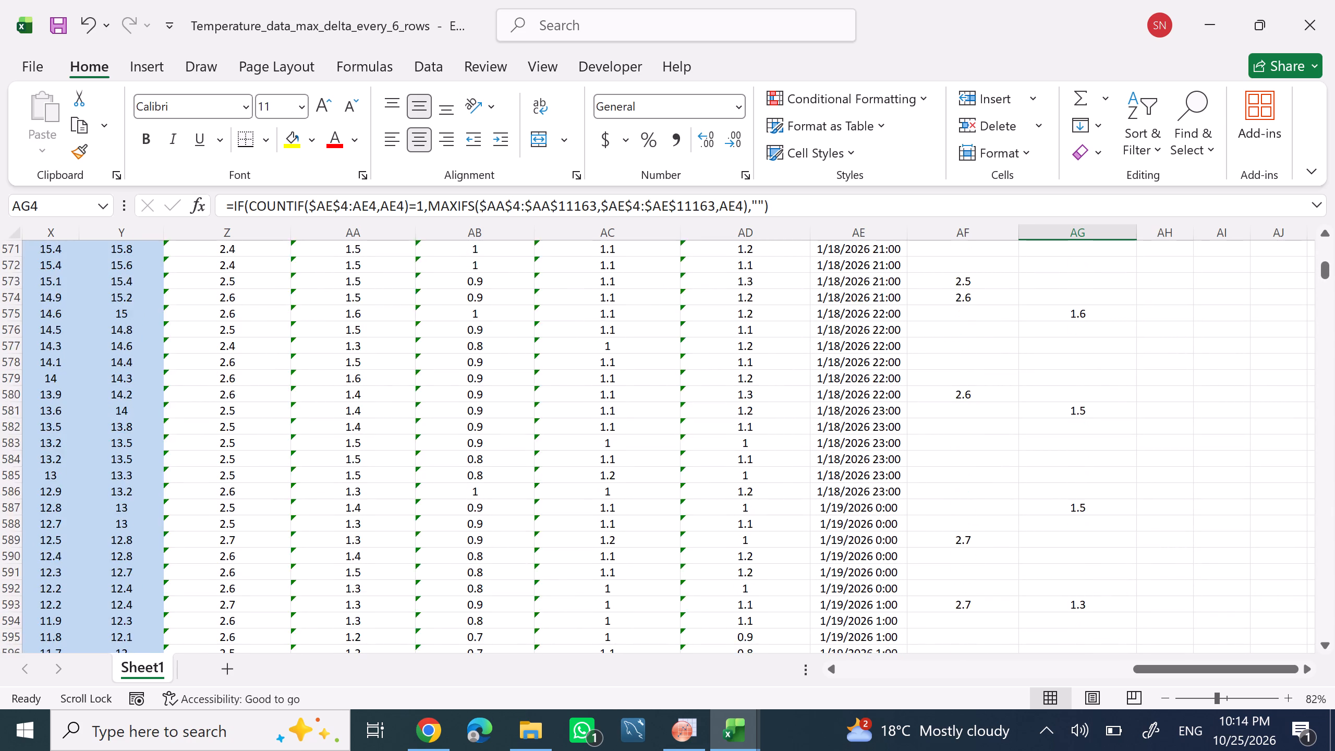
scroll(1083, 410, "up", 20)
scroll(1083, 410, "up", 20)
scroll(1083, 410, "up", 18)
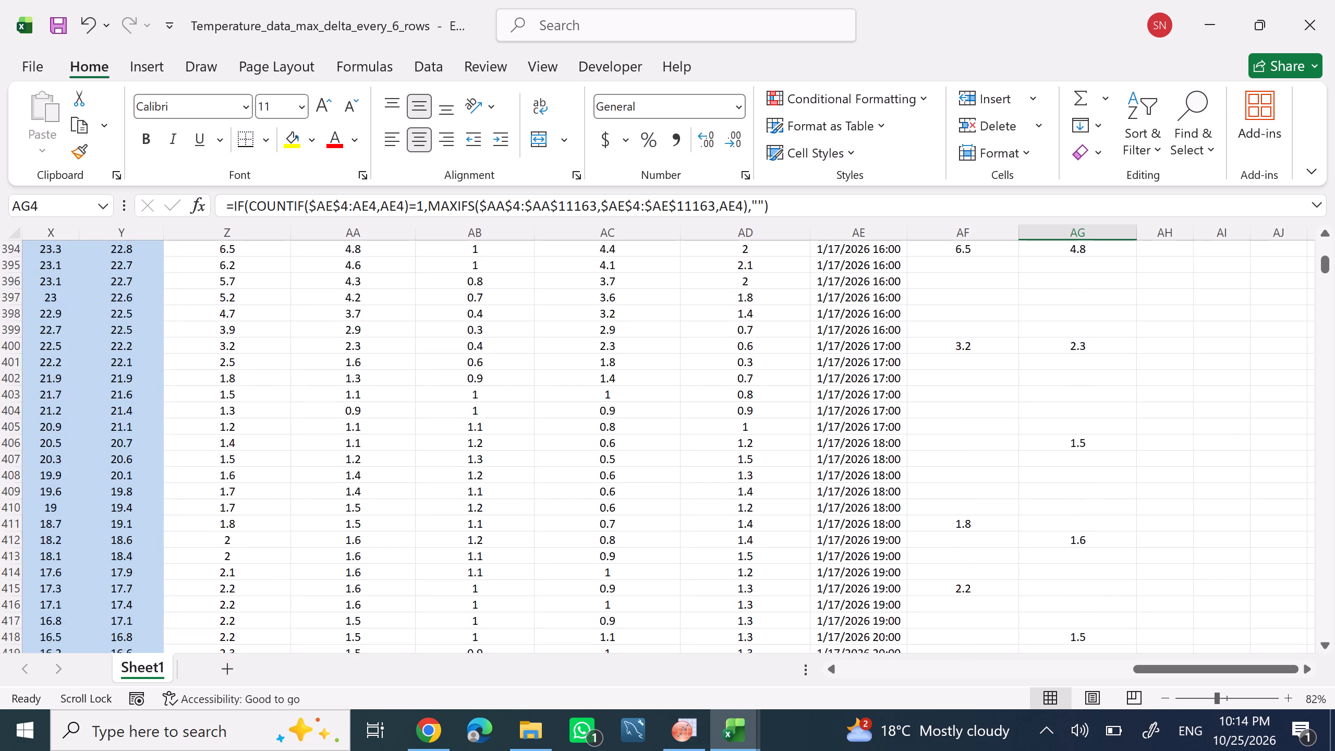
scroll(1083, 410, "up", 20)
scroll(1083, 410, "up", 20)
scroll(1083, 410, "up", 18)
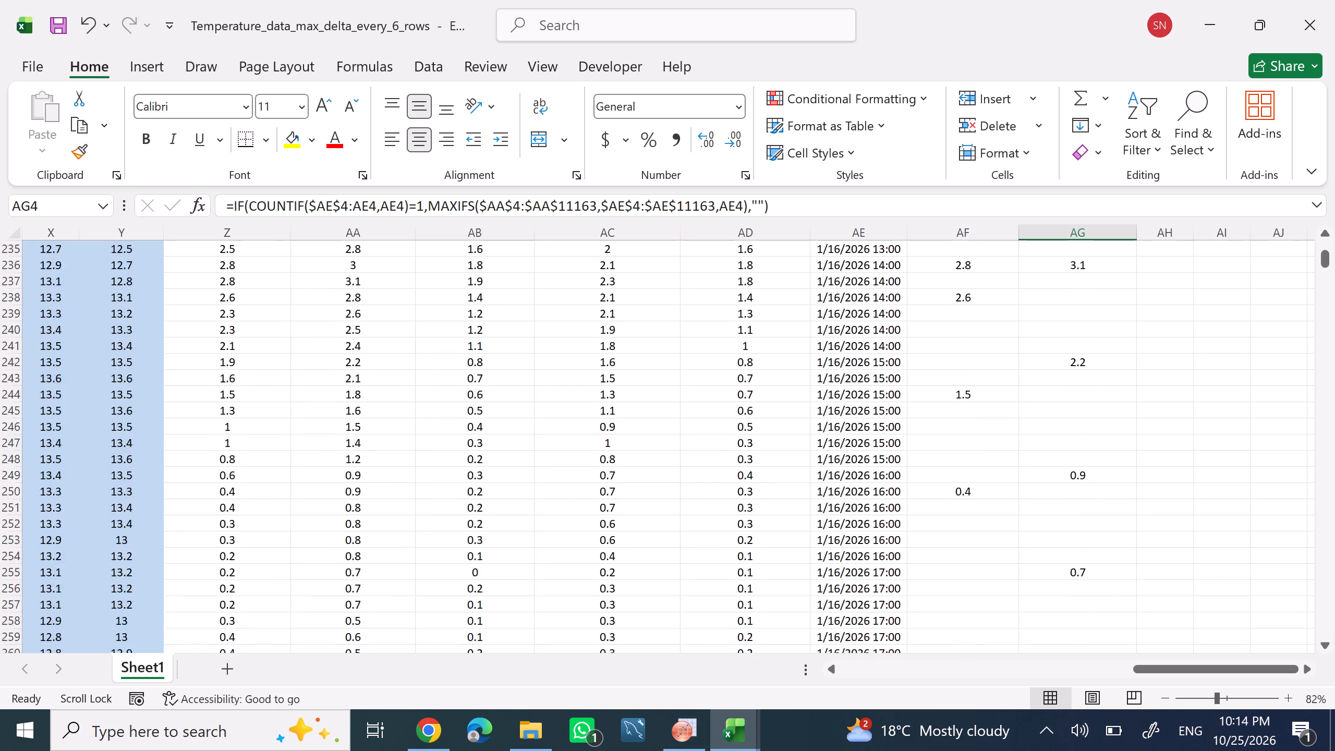
scroll(1083, 410, "up", 20)
scroll(1083, 410, "up", 20)
scroll(1083, 410, "up", 5)
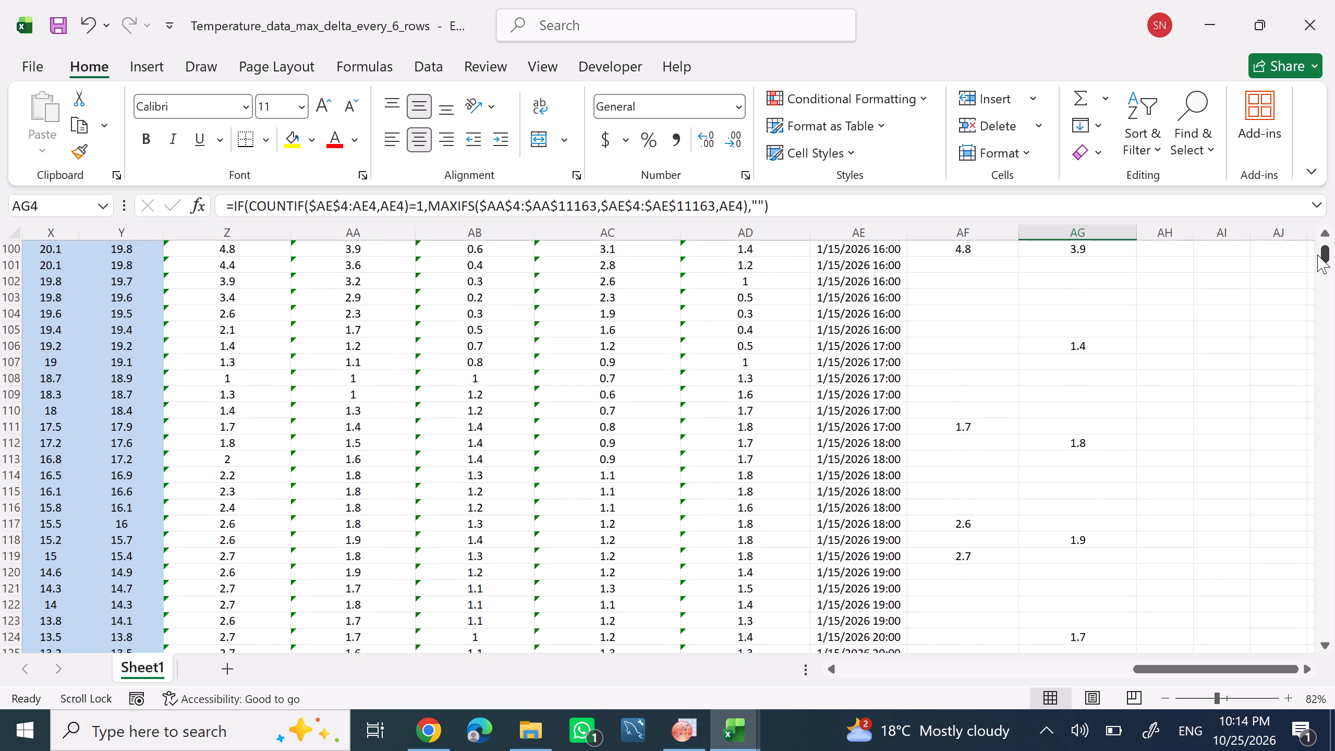
left_click_drag(1326, 251, 1327, 250)
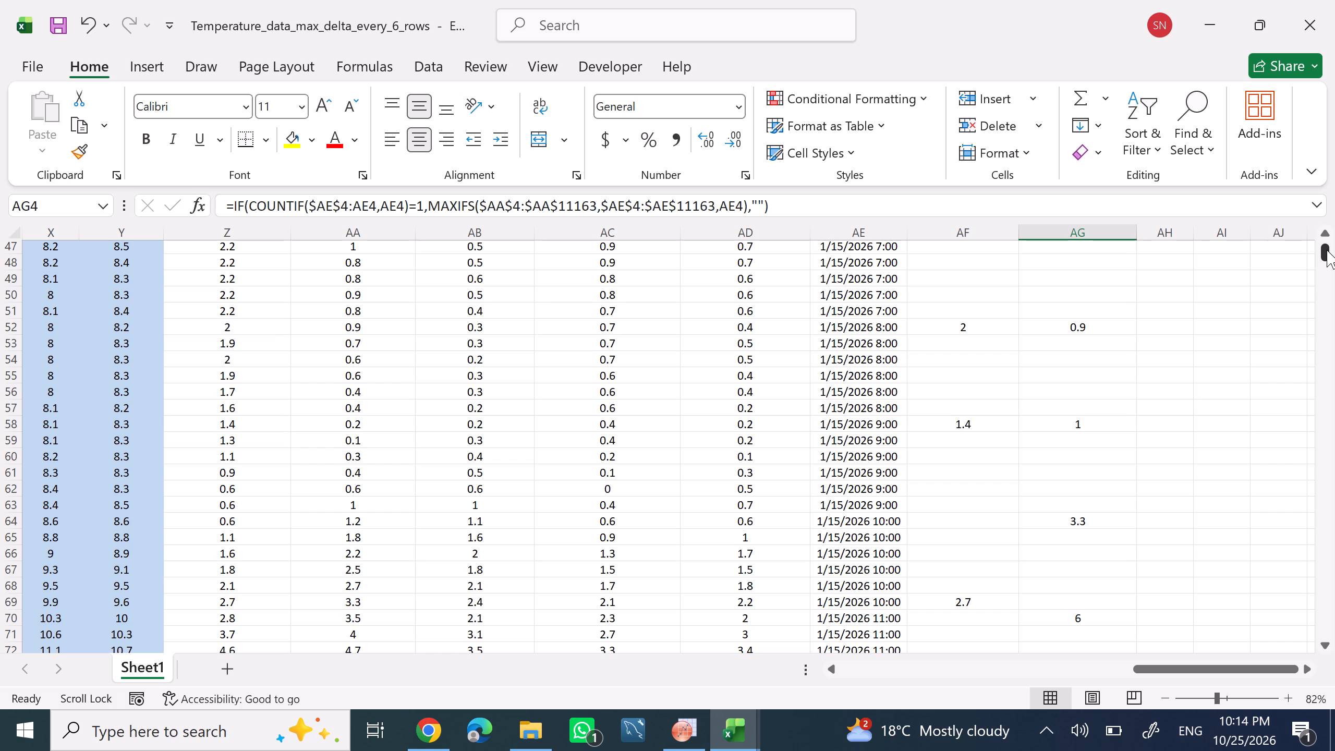
left_click_drag(1327, 250, 1334, 470)
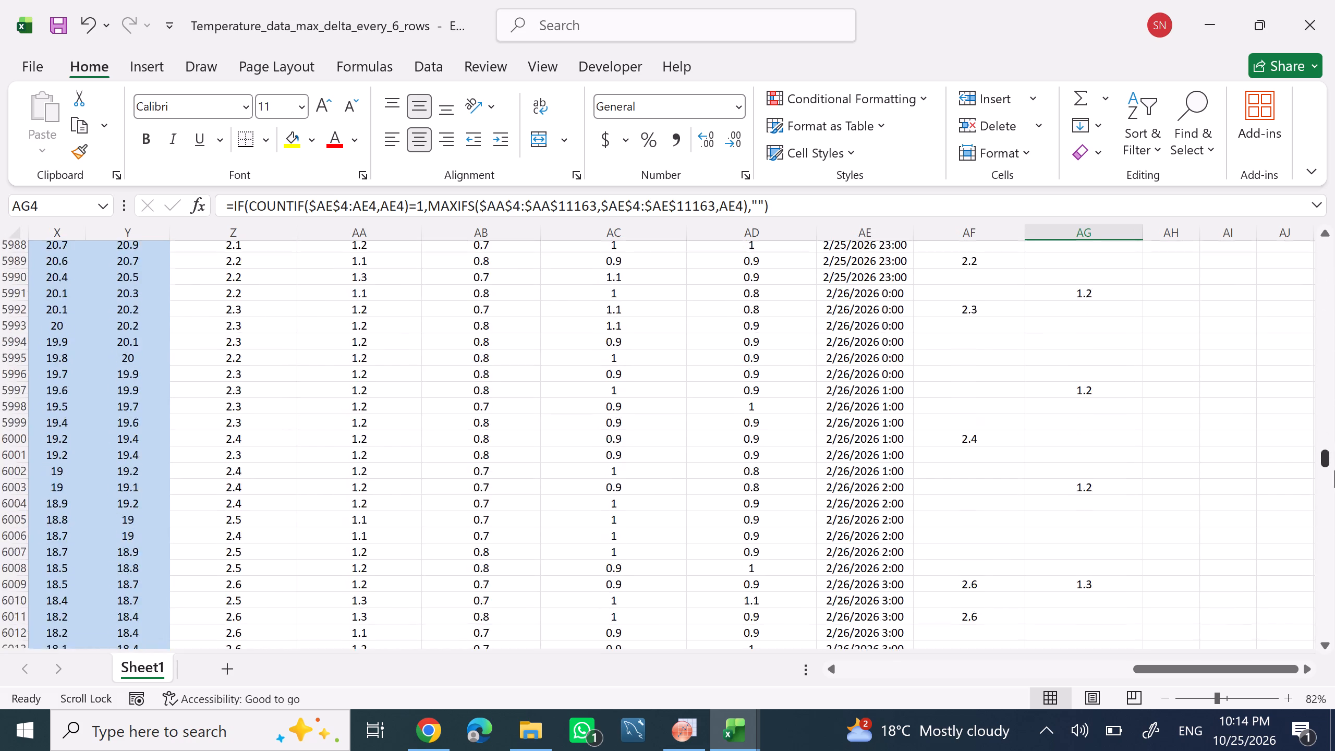
left_click_drag(1334, 470, 1298, 98)
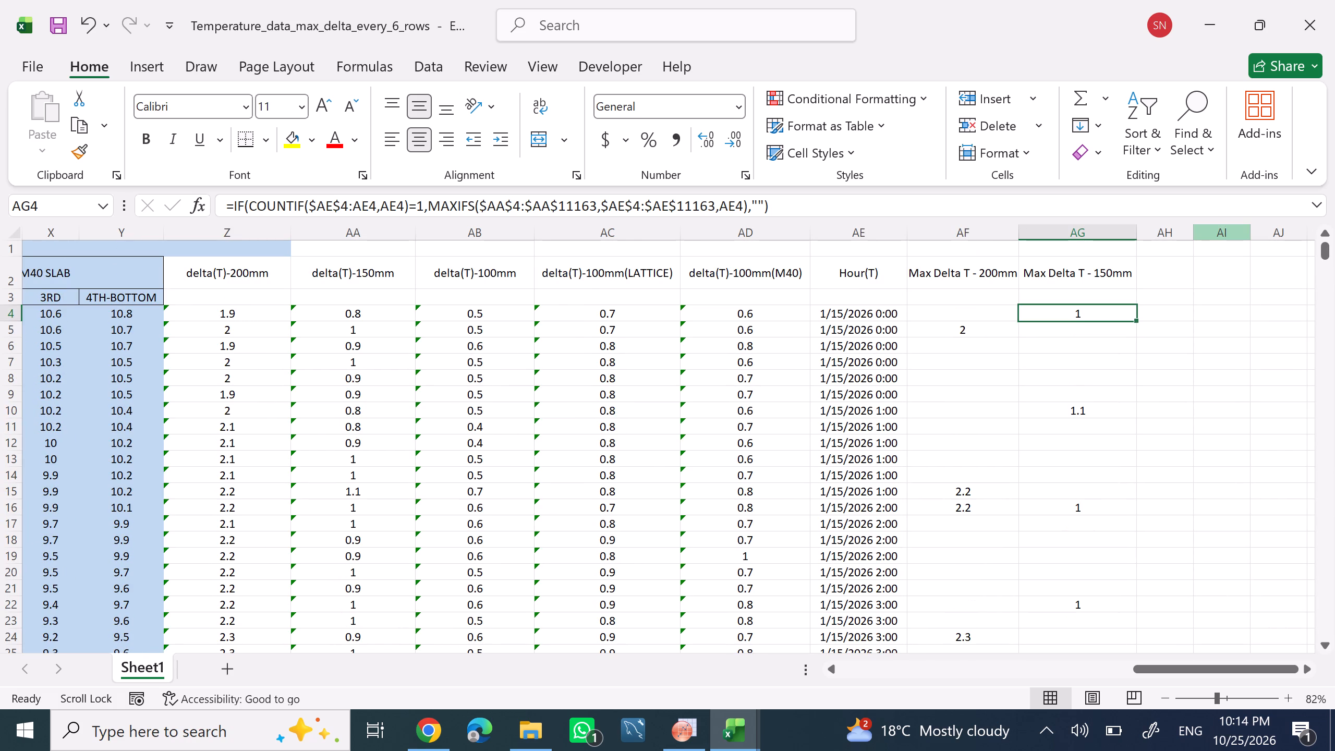
Widen empty column AH to about the width of the Max Delta T - 150mm column and select its header cell AH2.
left_click(1167, 273)
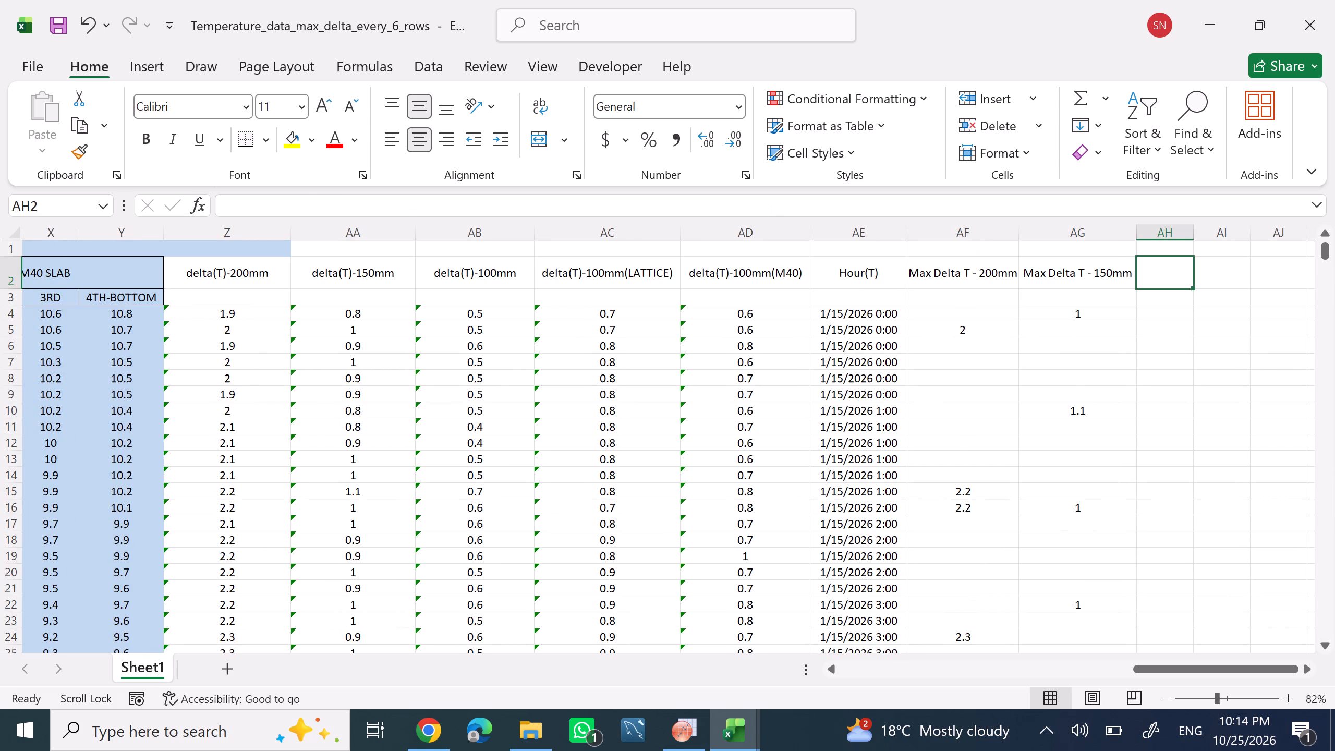
left_click_drag(1194, 233, 1228, 234)
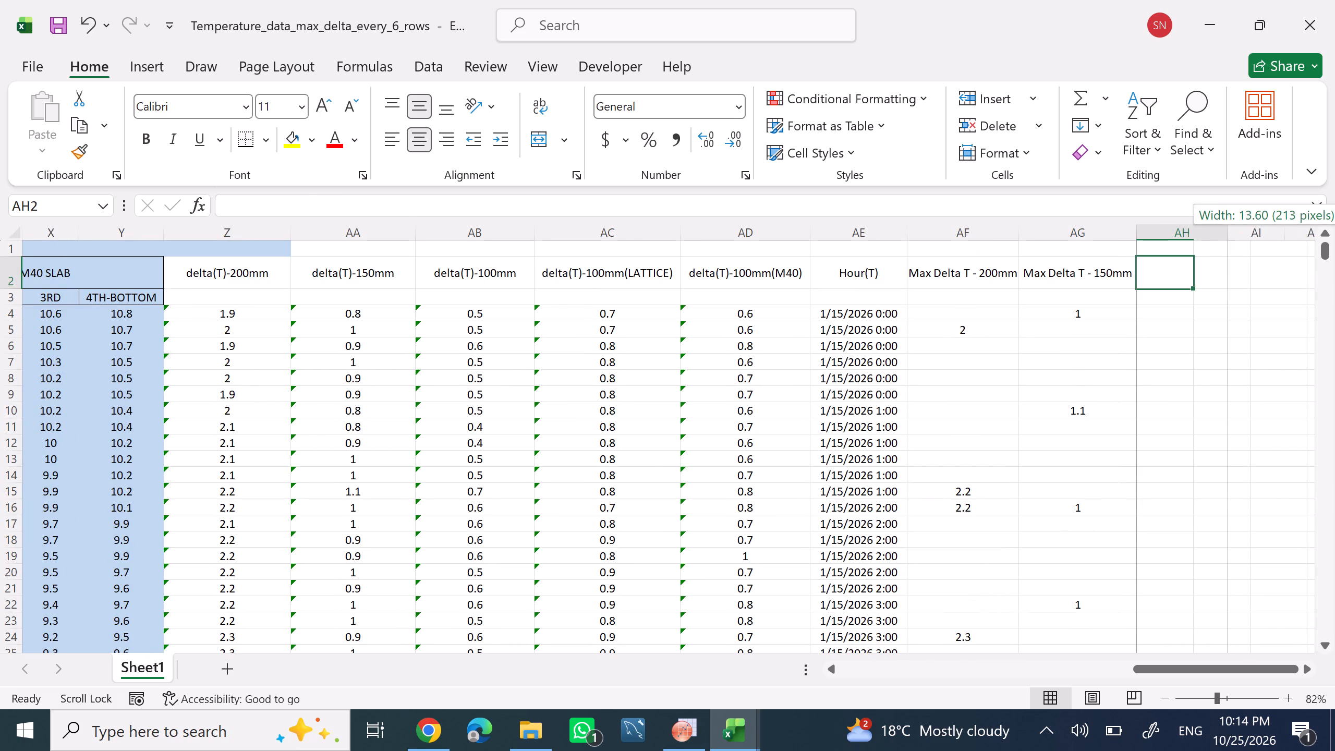
left_click_drag(1228, 234, 1231, 235)
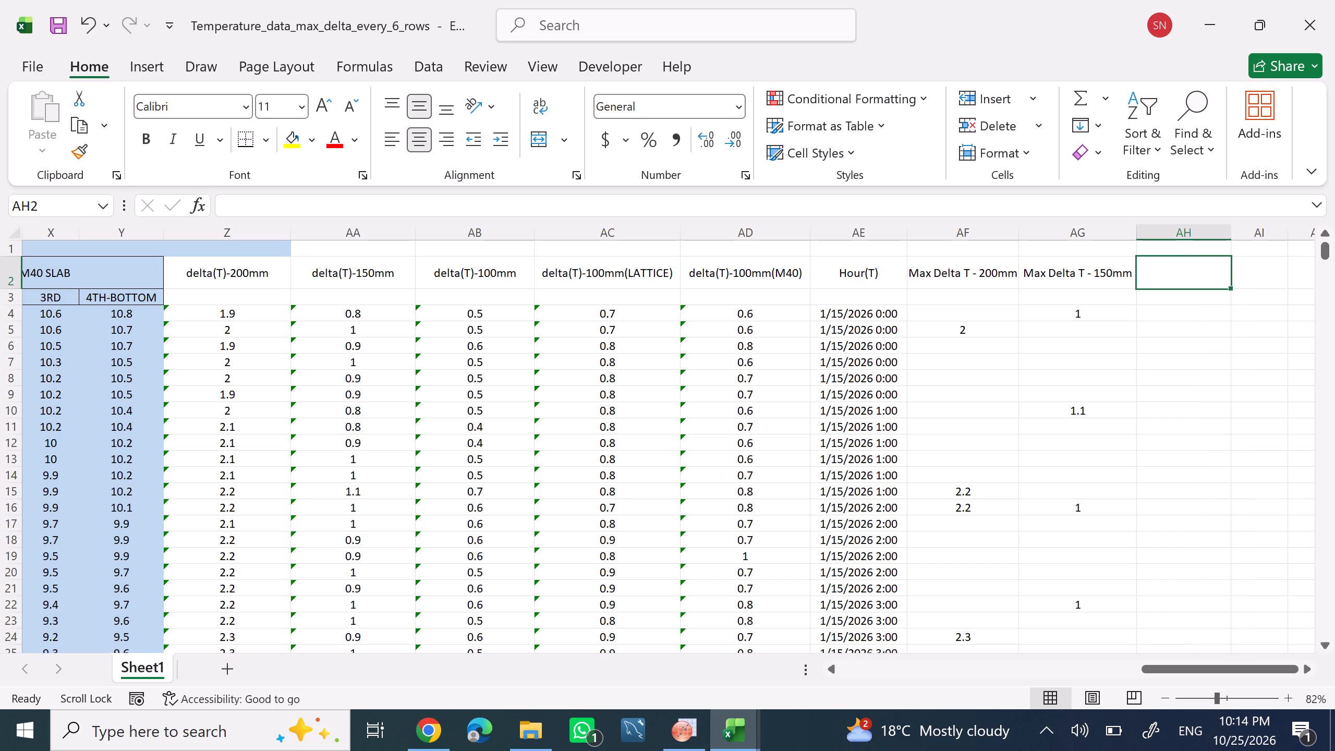
left_click(1188, 277)
left_click(1233, 248)
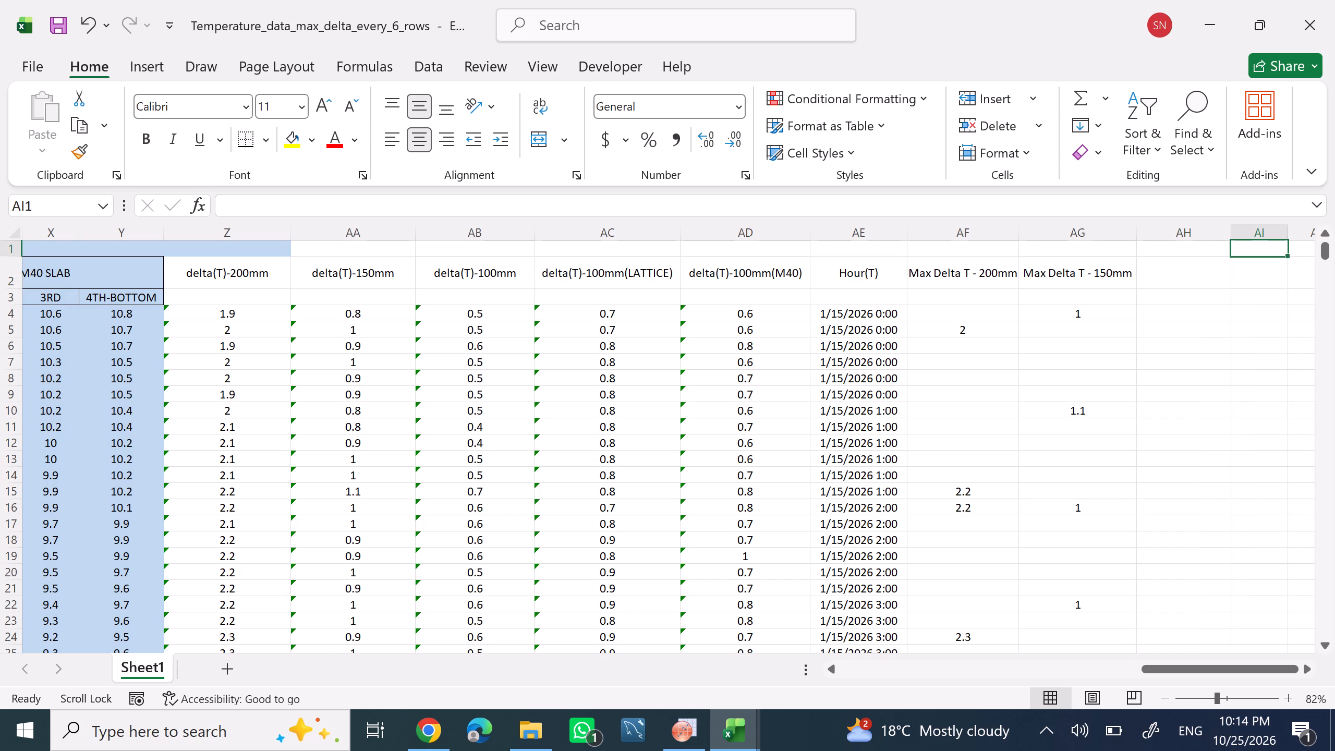
left_click_drag(1231, 232, 1251, 241)
left_click(1172, 267)
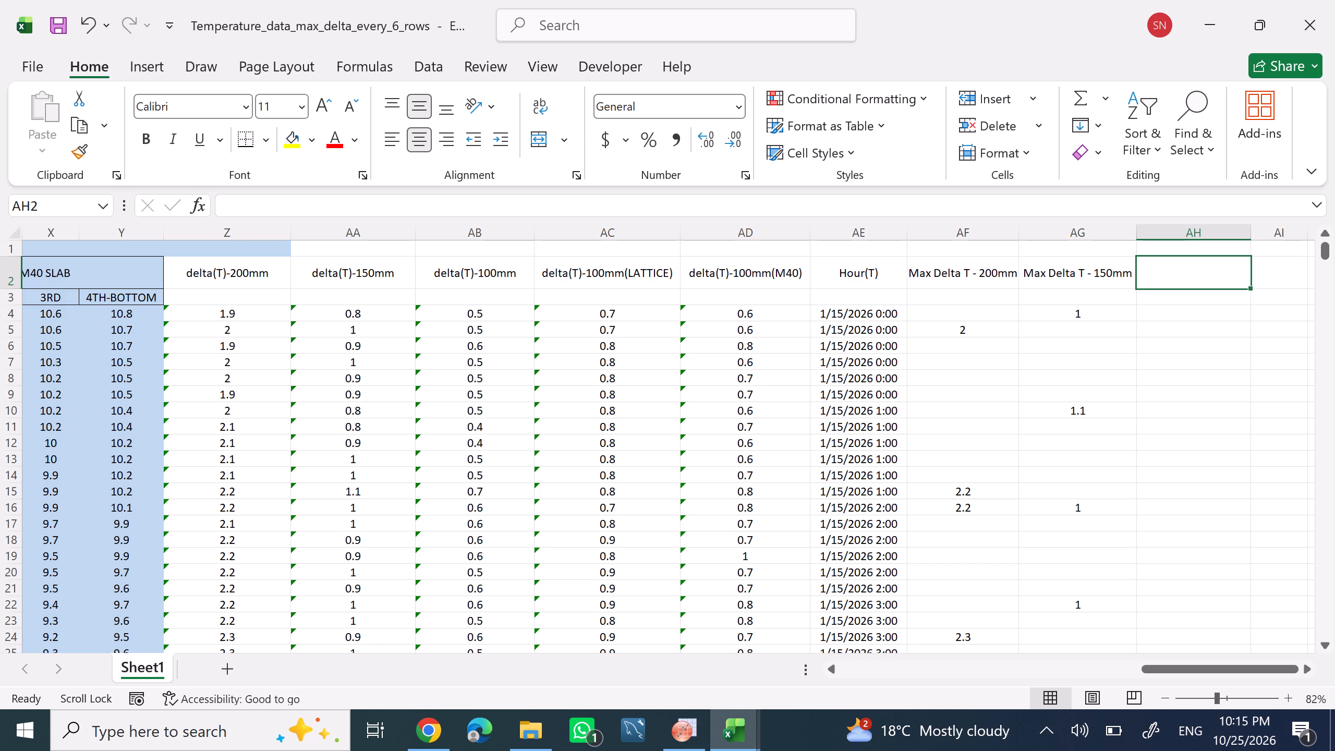
Copy the delta(T)-100mm header from AB2 into the empty header cell AH2.
left_click(831, 664)
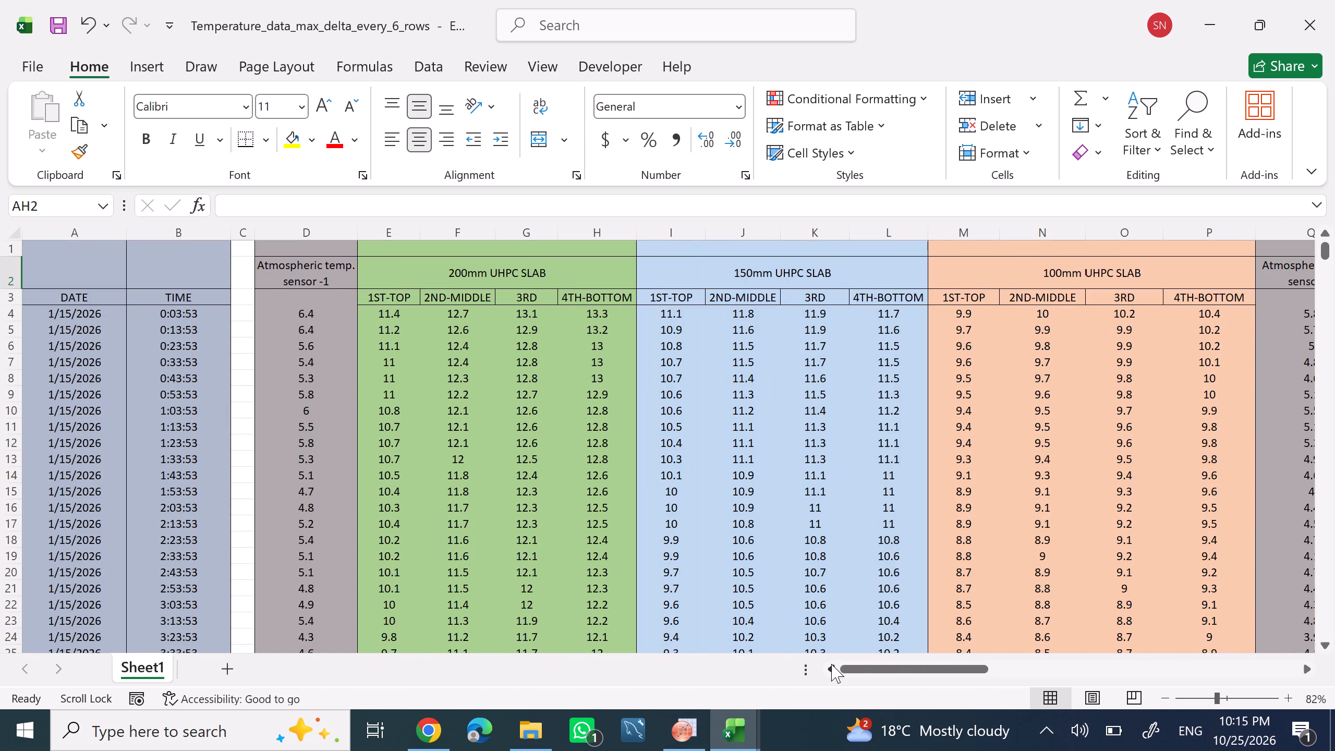
left_click(831, 664)
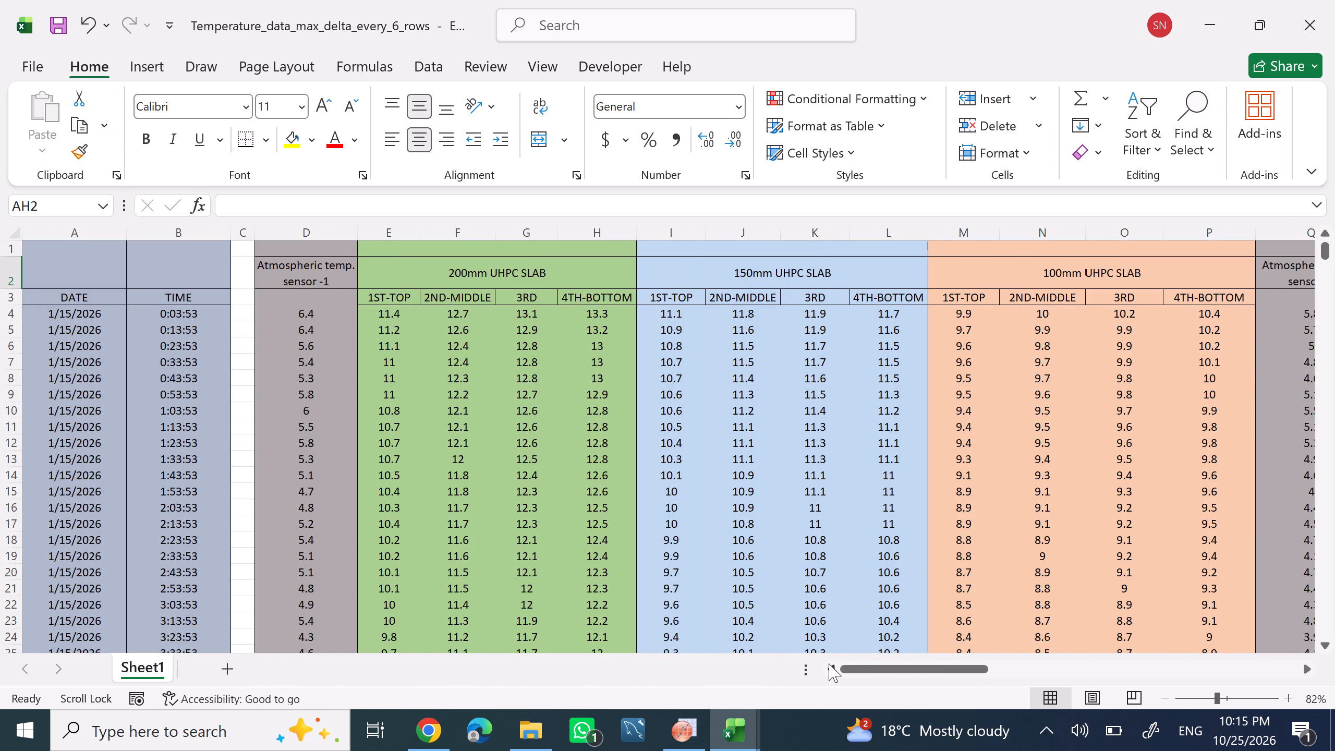
left_click(836, 671)
left_click(1304, 671)
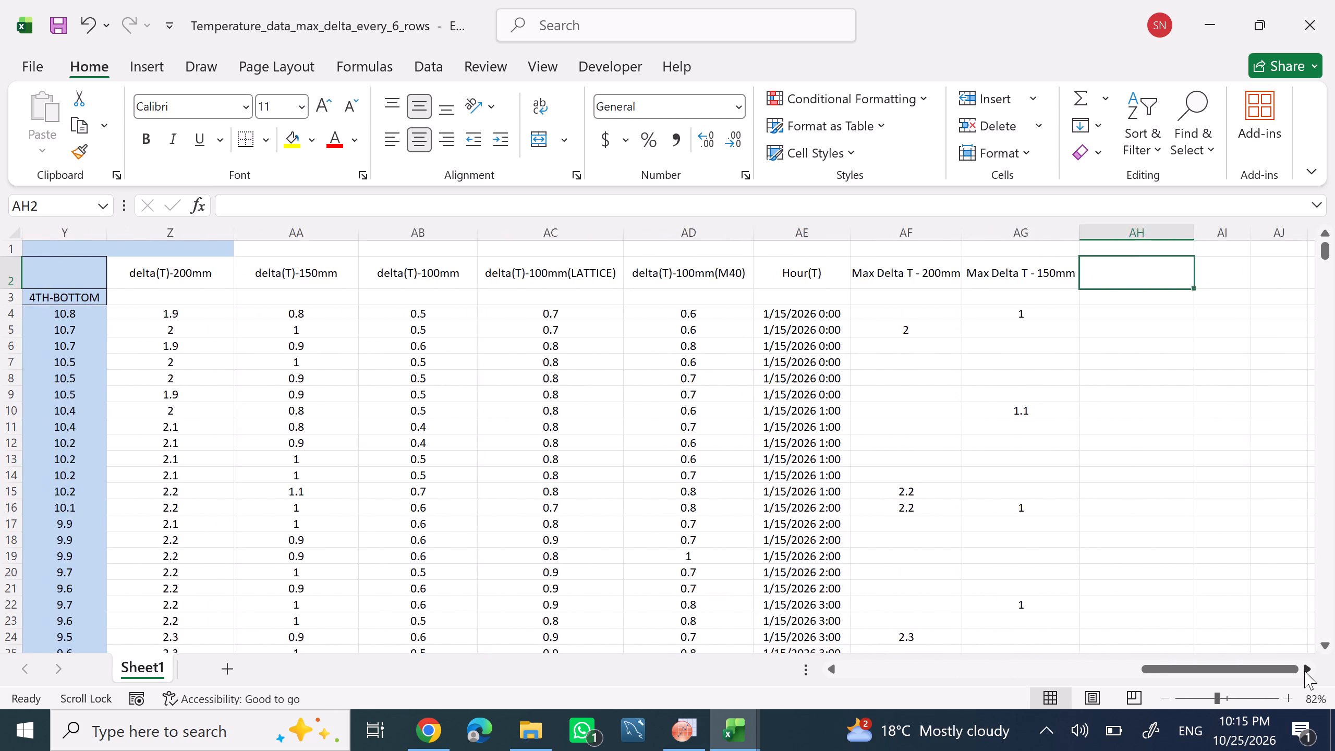
left_click(830, 671)
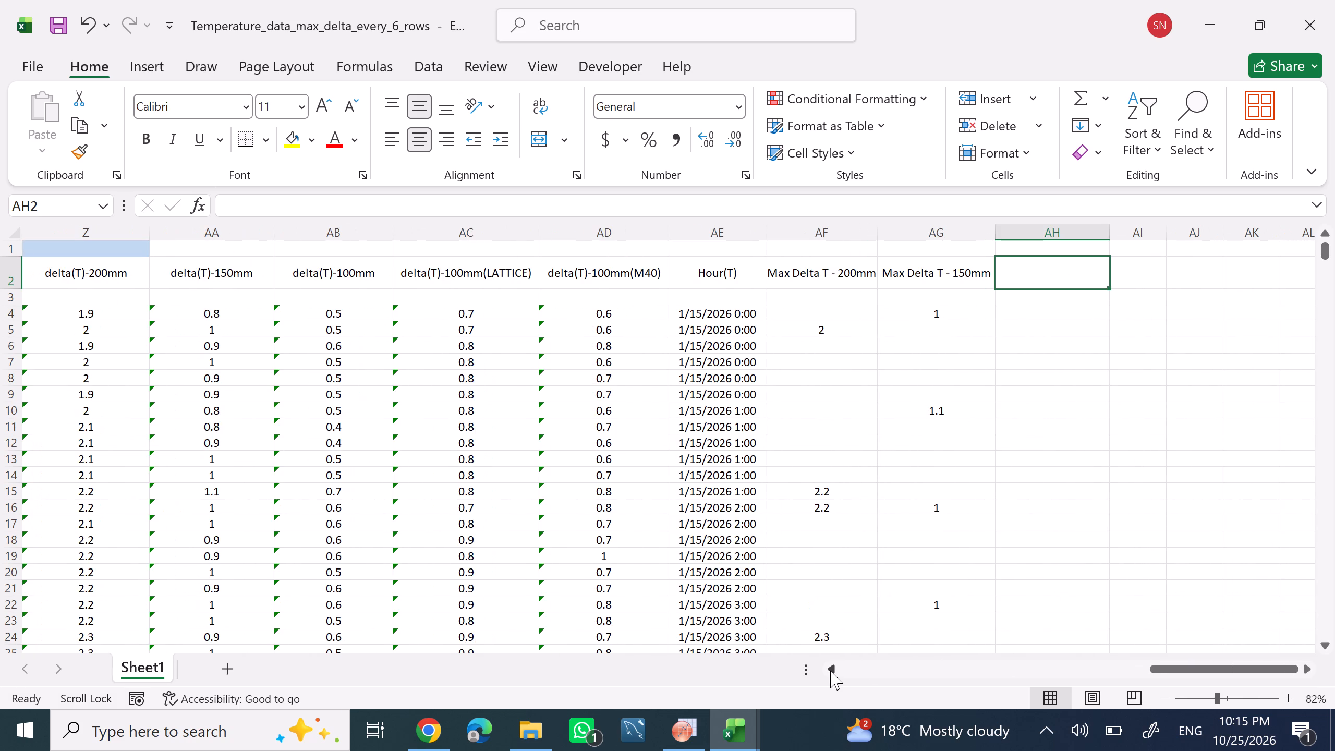
left_click(830, 671)
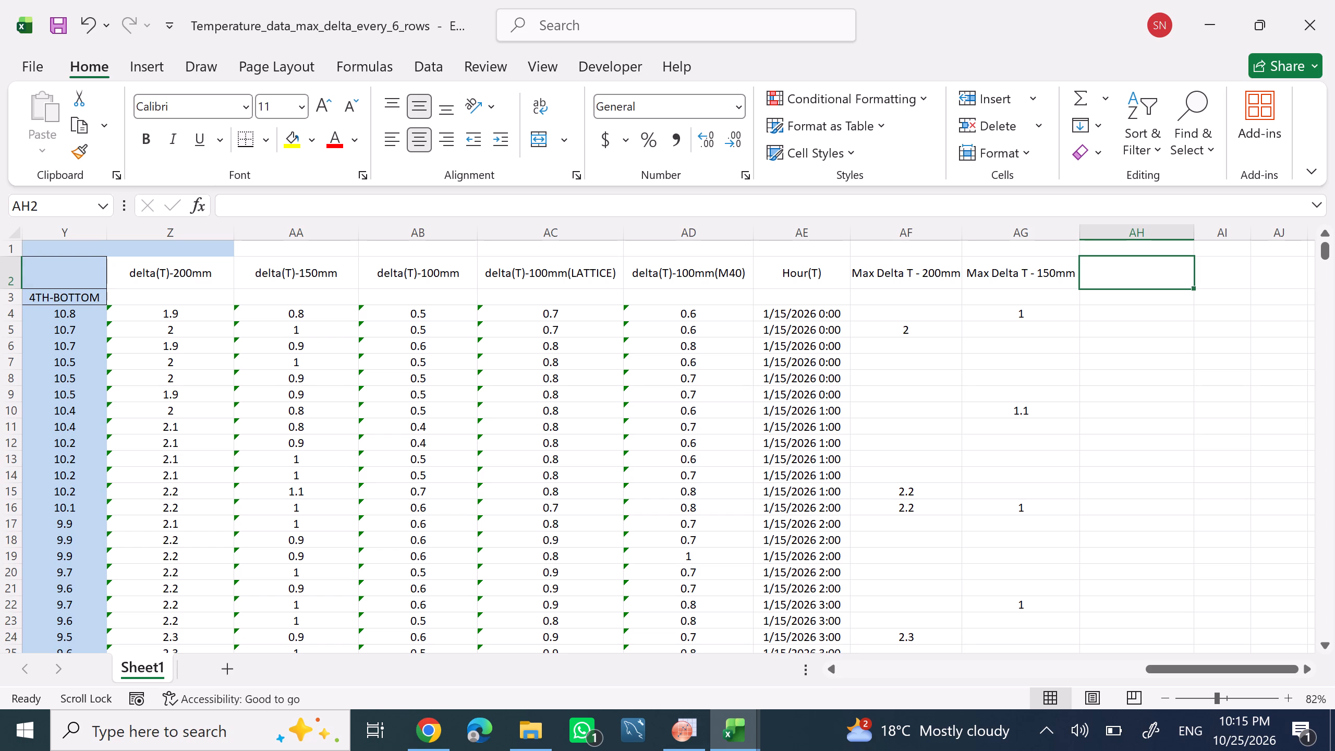
left_click(428, 274)
right_click(428, 274)
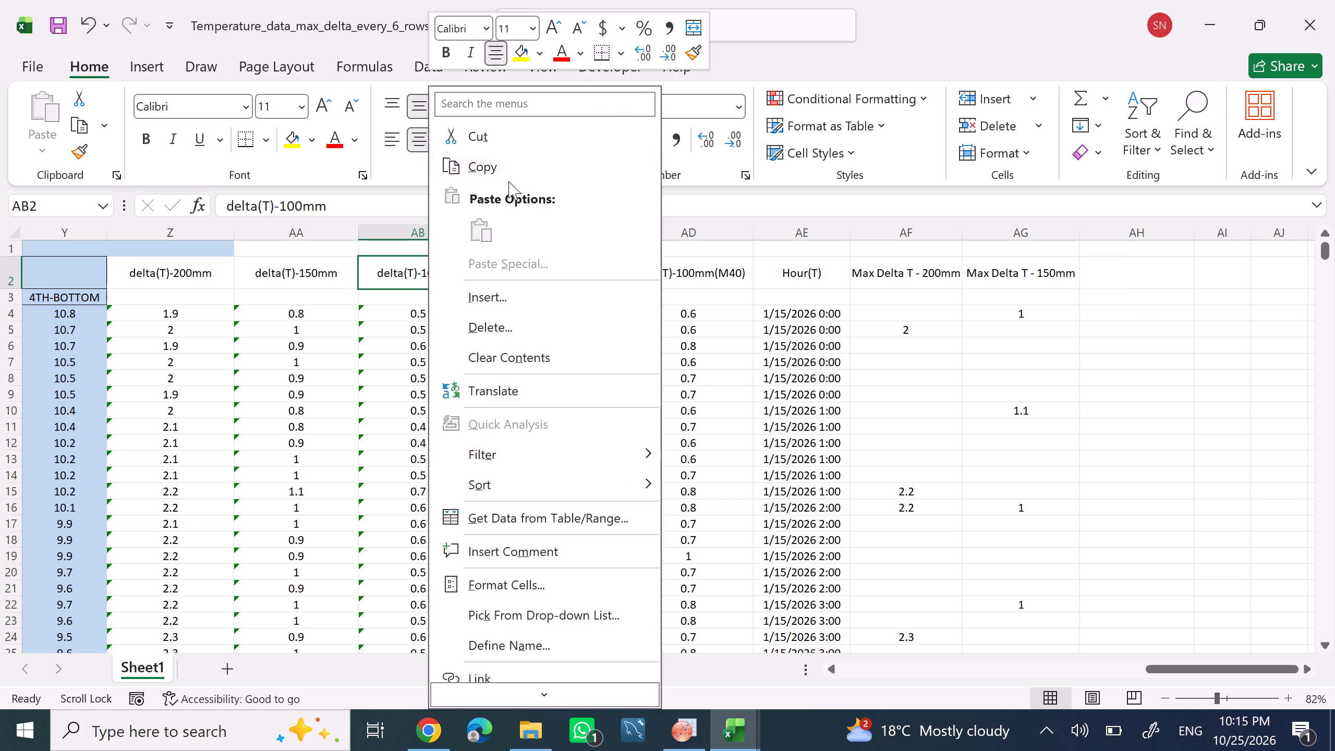
left_click(507, 169)
left_click(1137, 281)
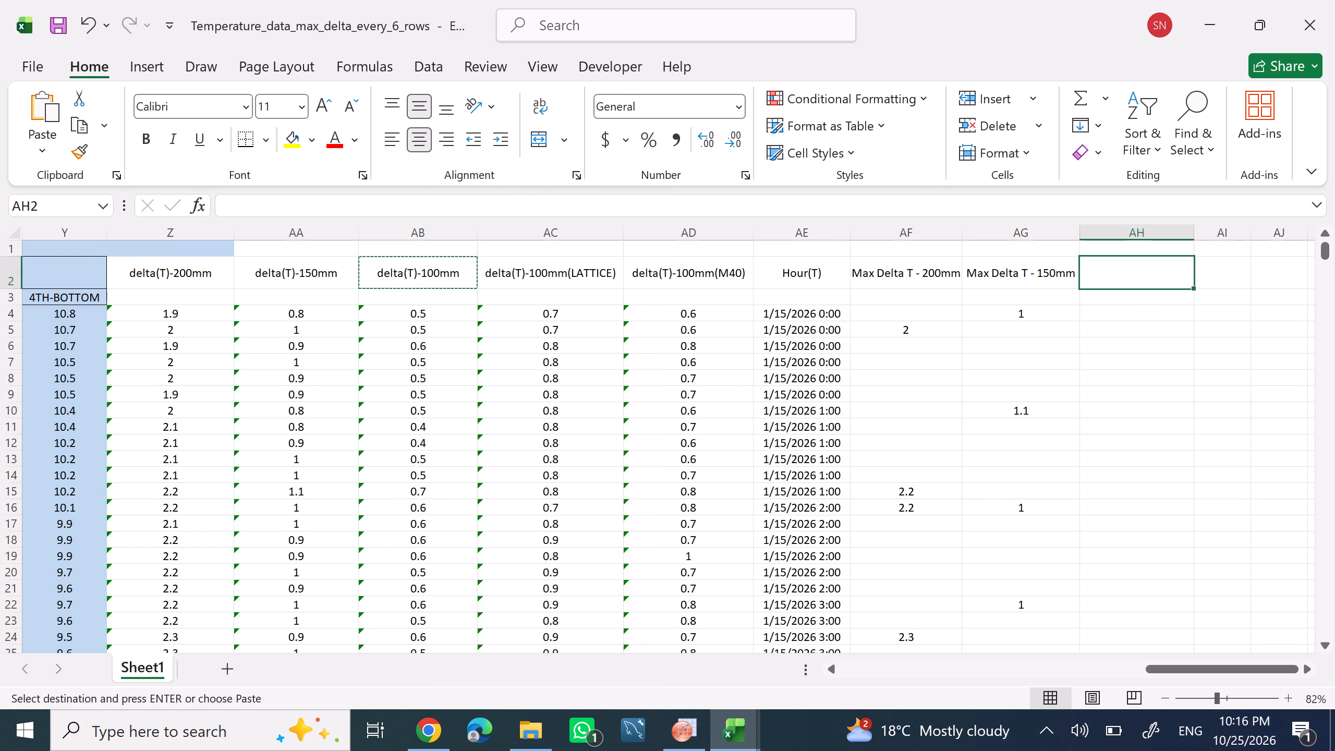
right_click(1137, 281)
left_click(961, 256)
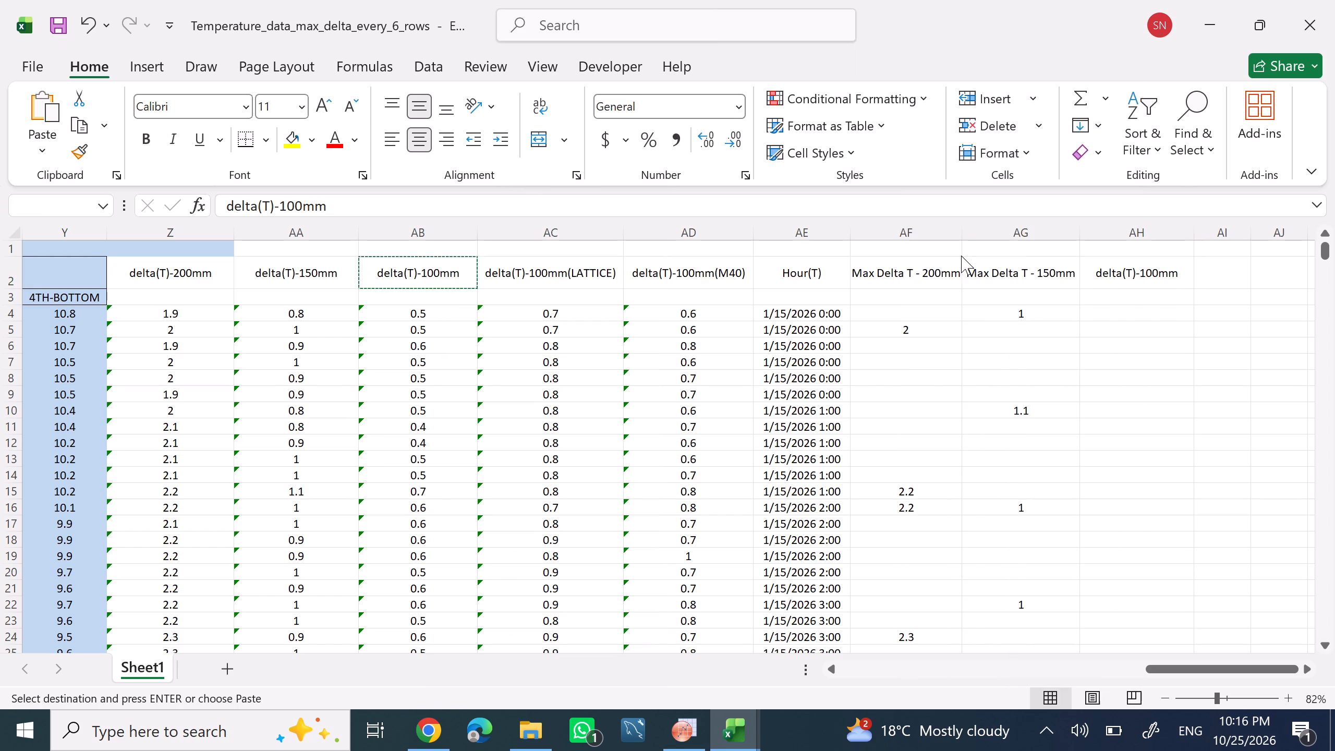
Edit the copied header in AH2 to read "Max delta(T)-100mm".
left_click(1095, 271)
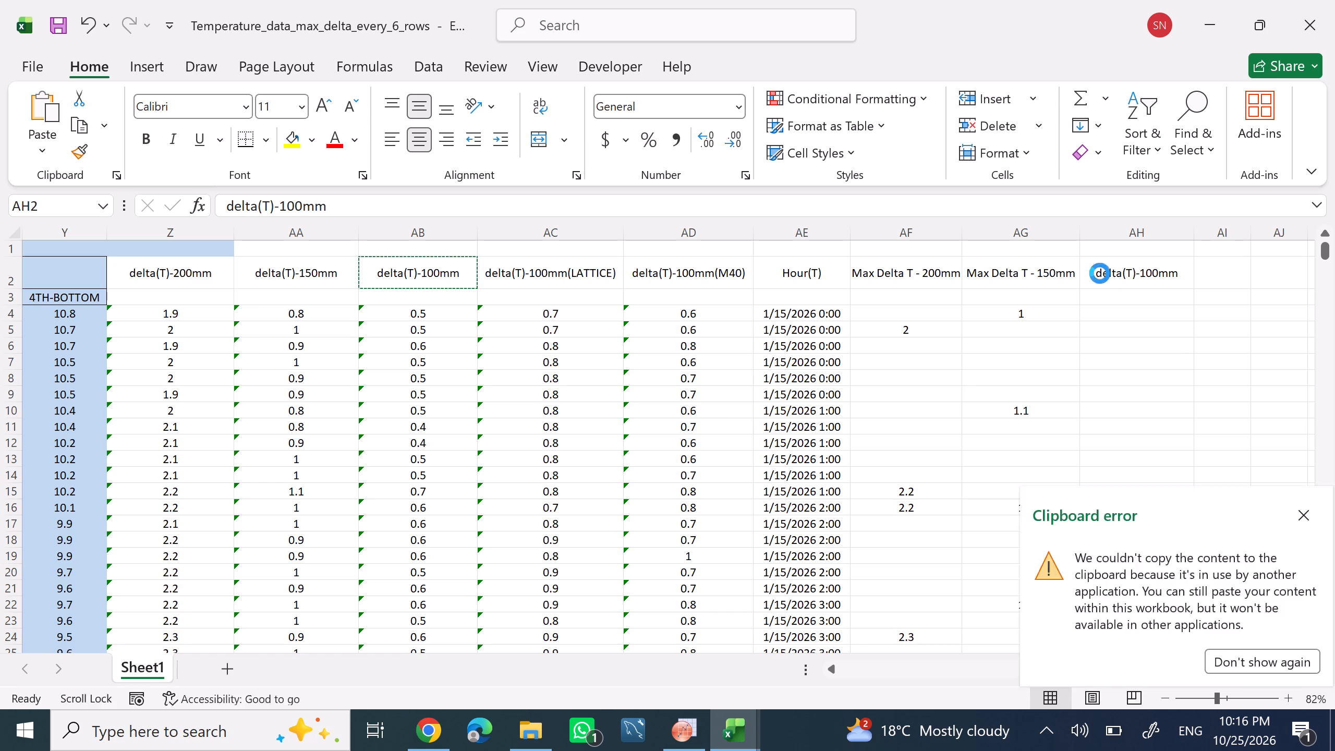
left_click(1100, 273)
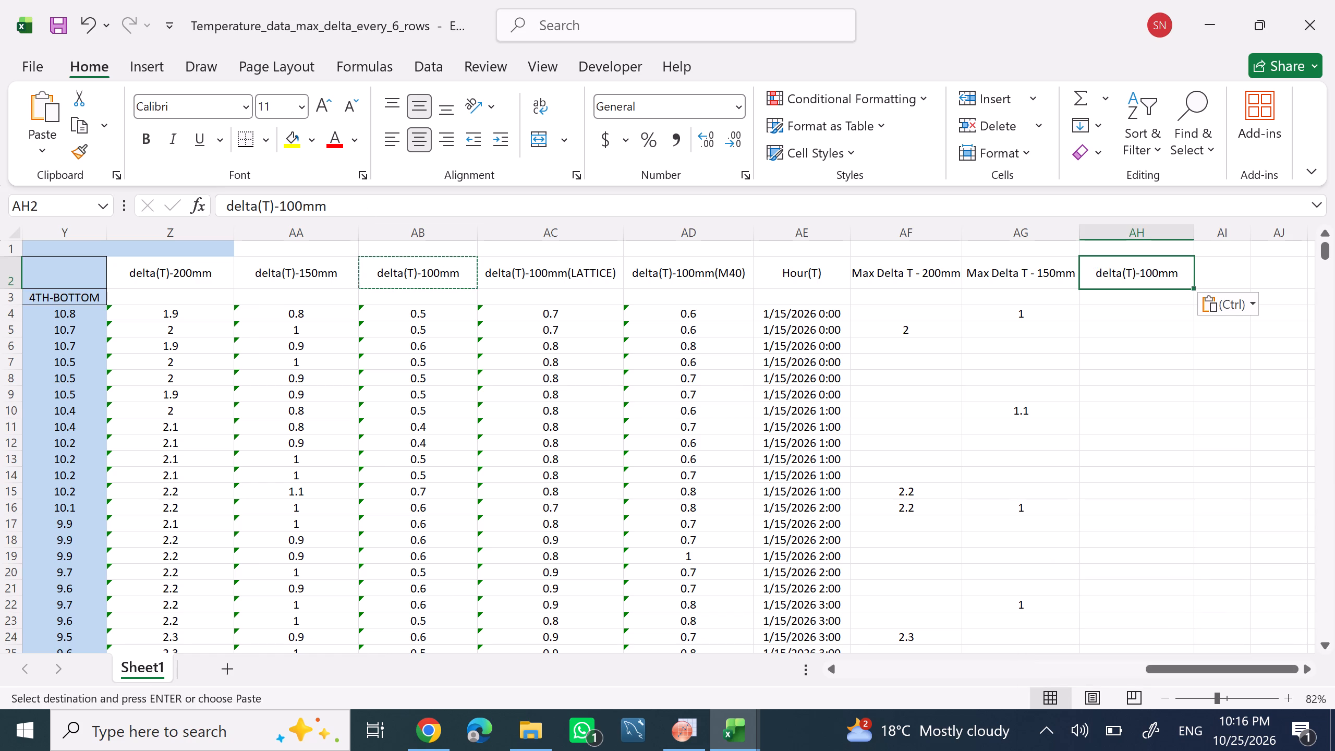
left_click(226, 202)
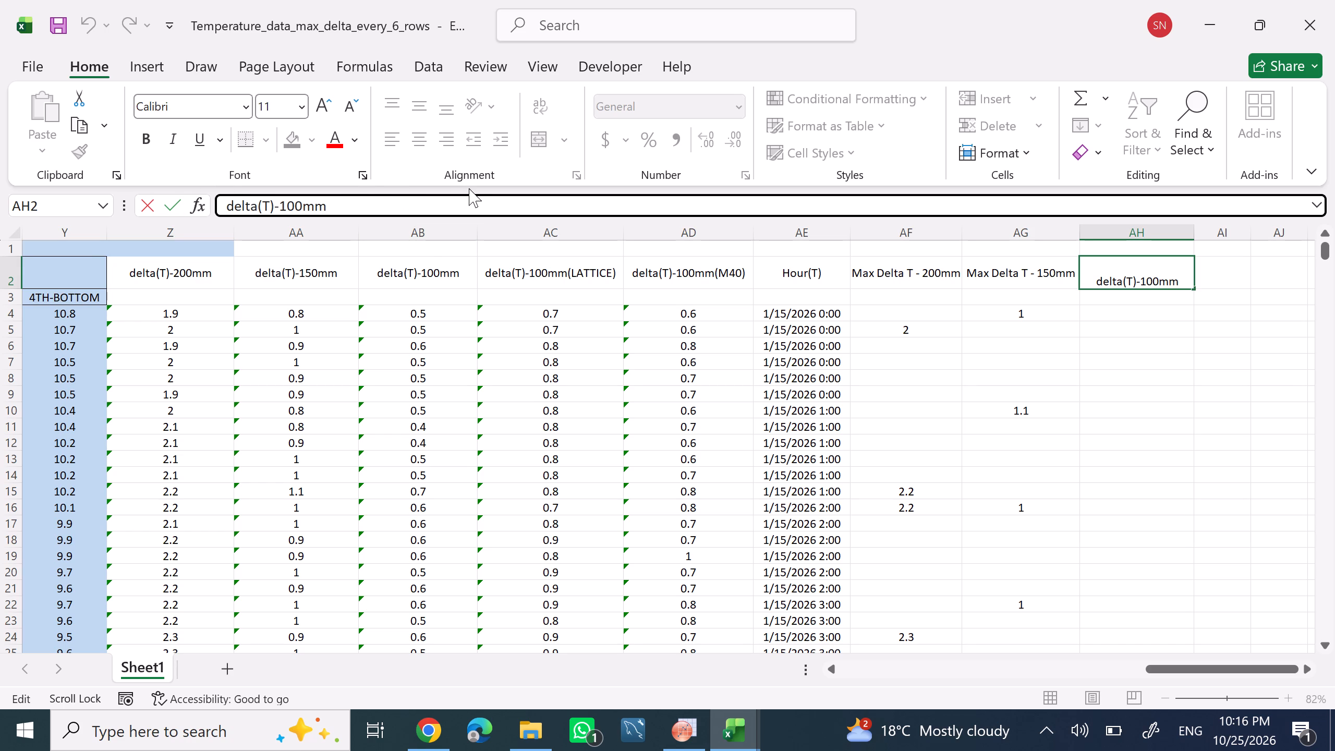
type("mAX")
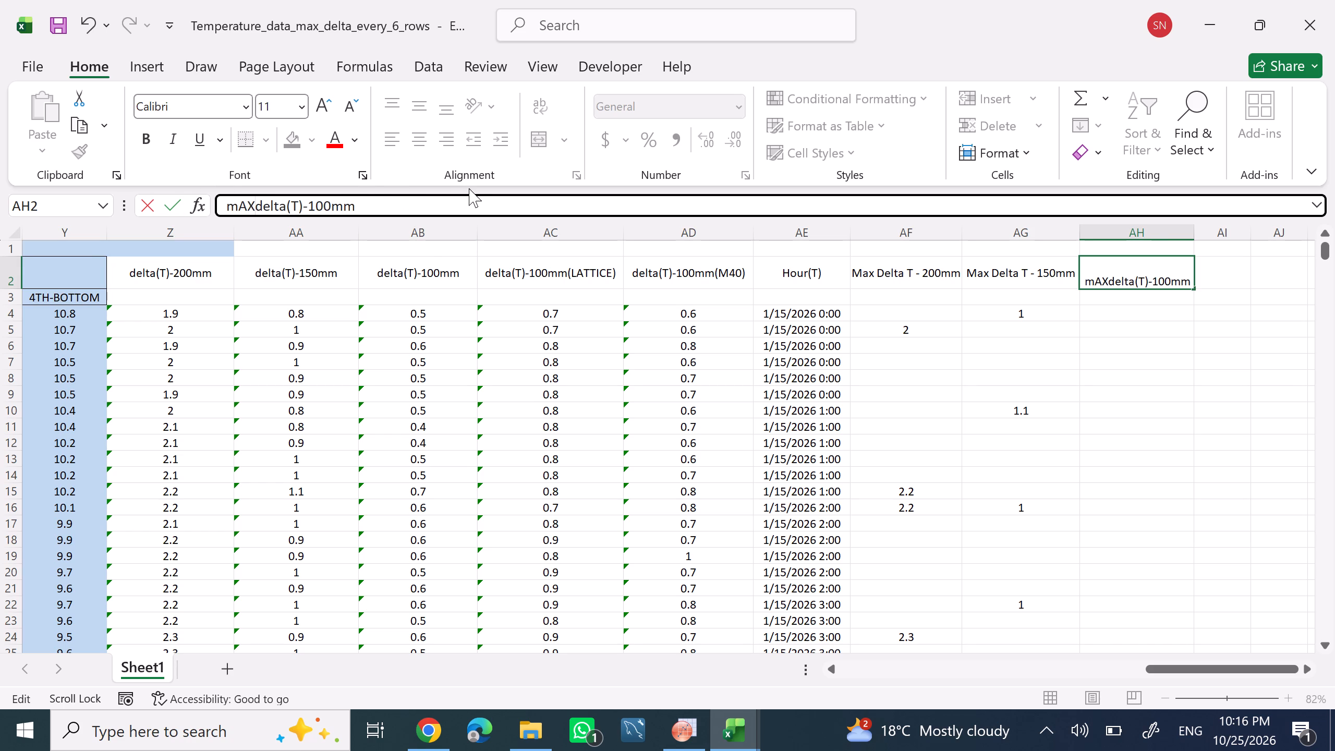
key("BackSpace")
key("BackSpace")
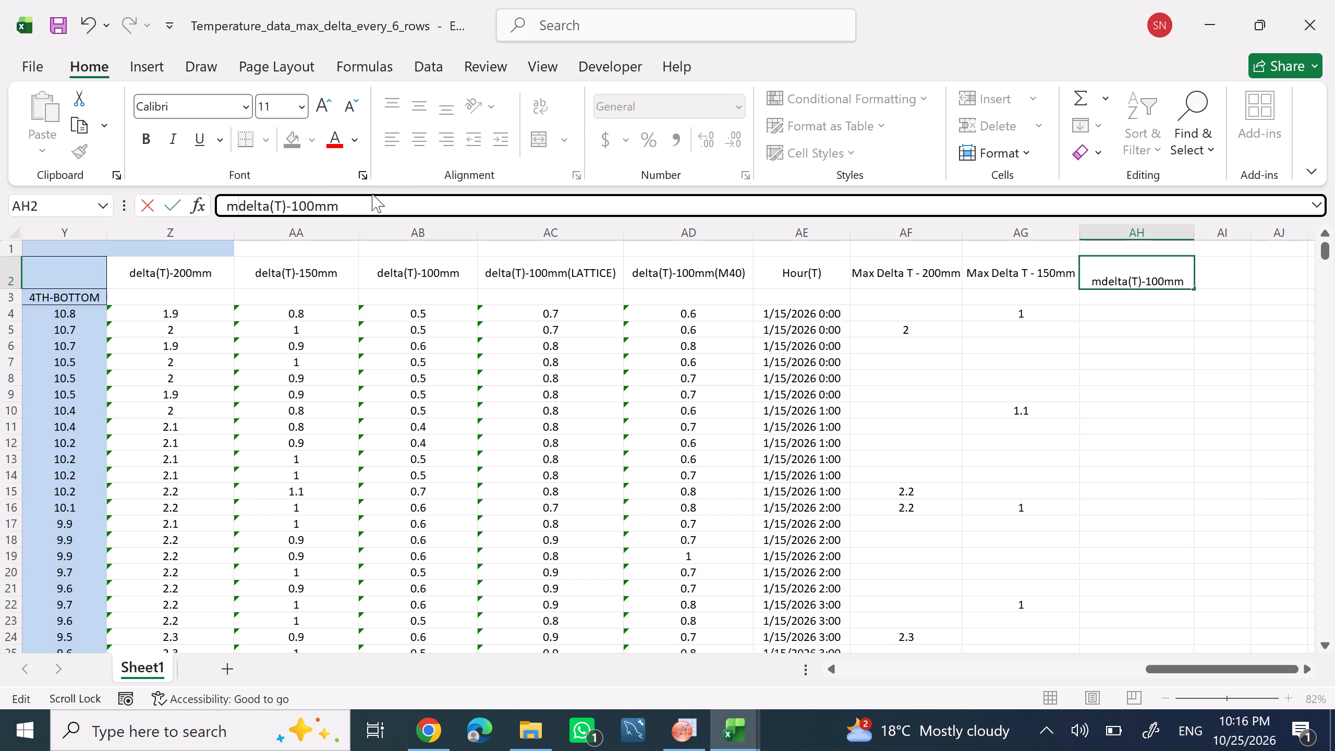
key("BackSpace")
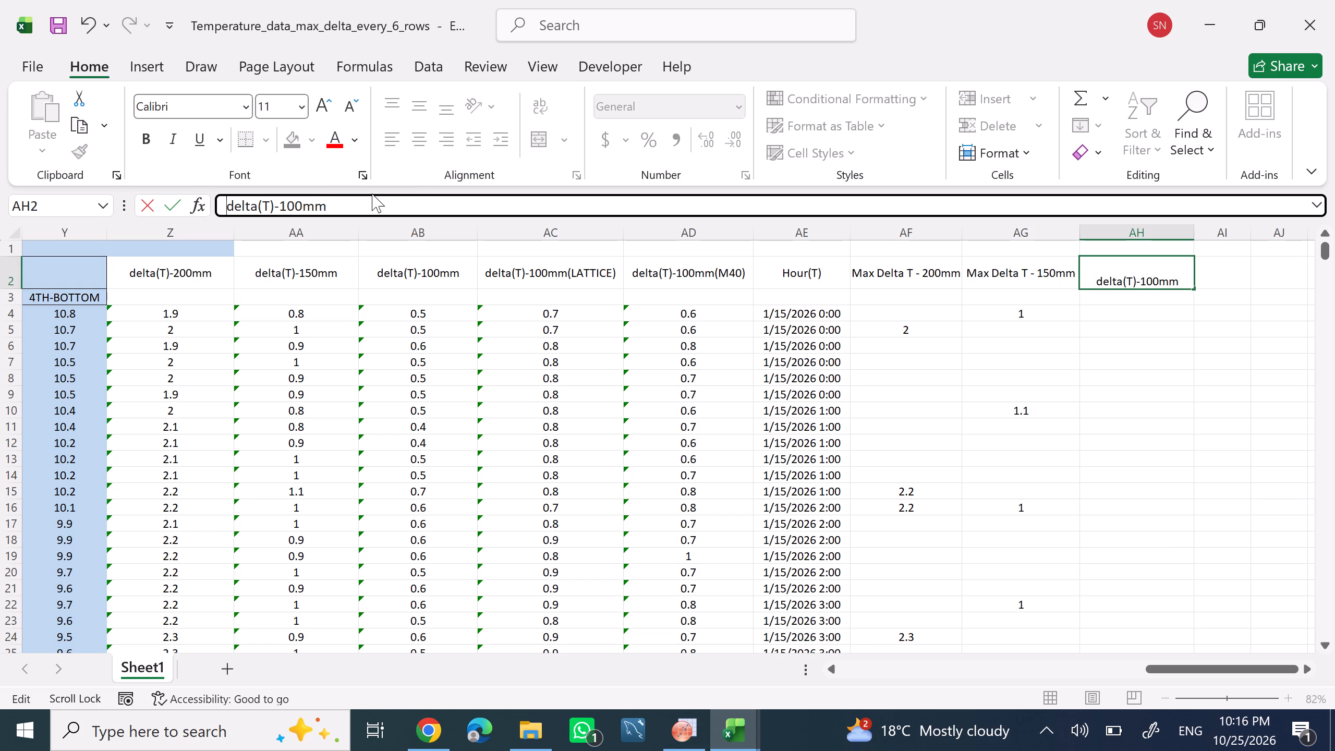
key("shift+m")
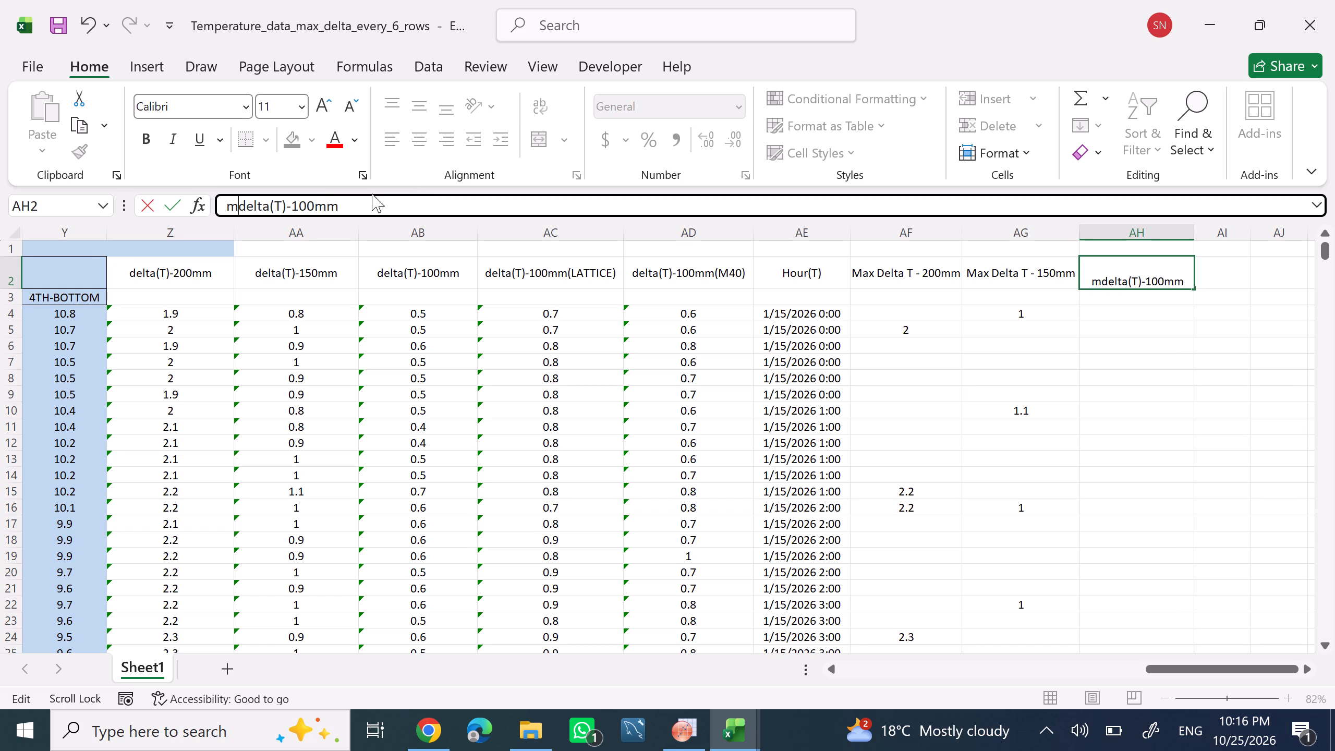
key("BackSpace")
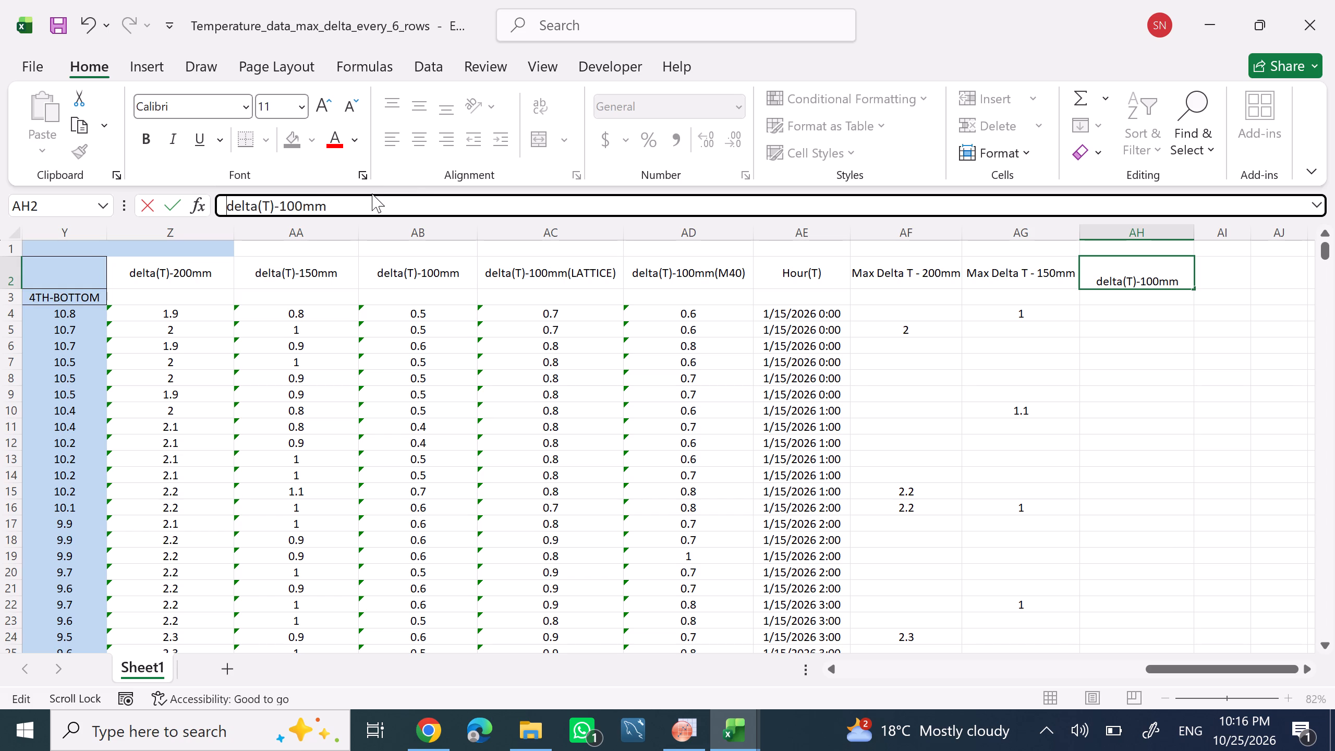
key("shift+m")
type("ax")
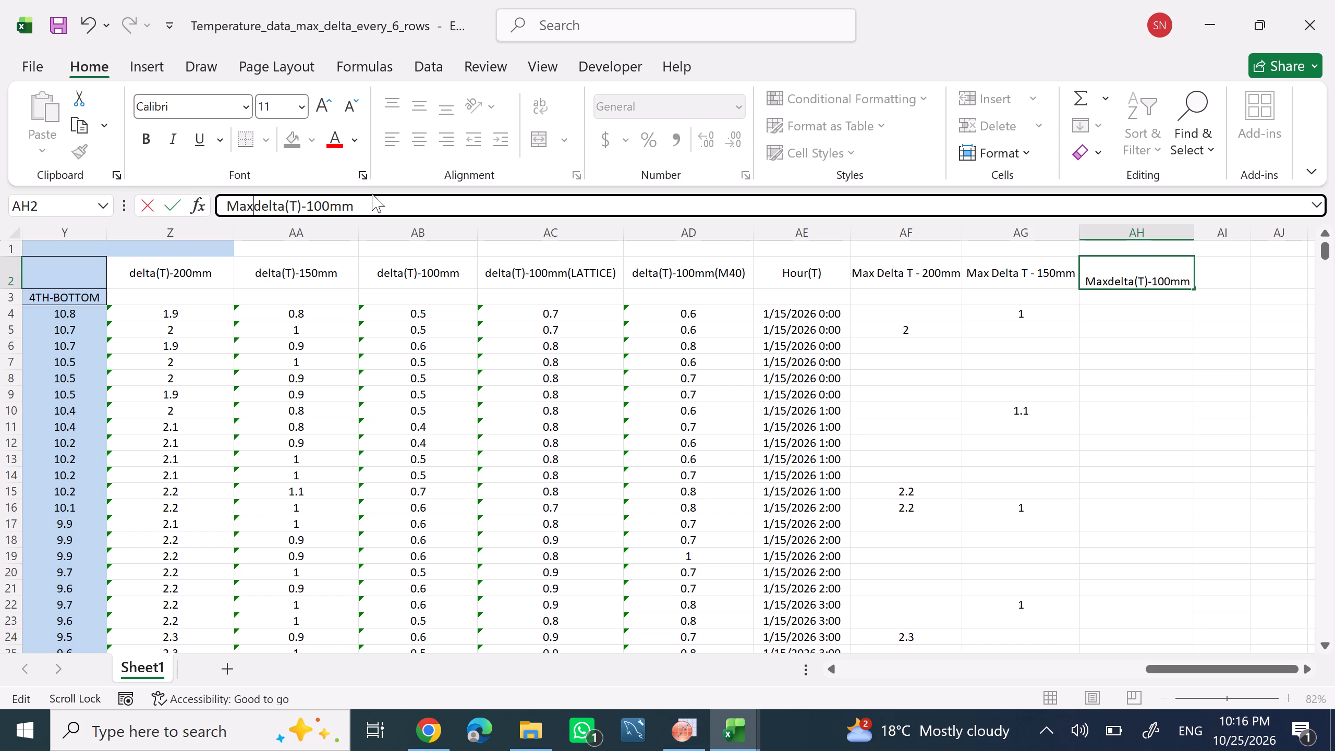
key("space")
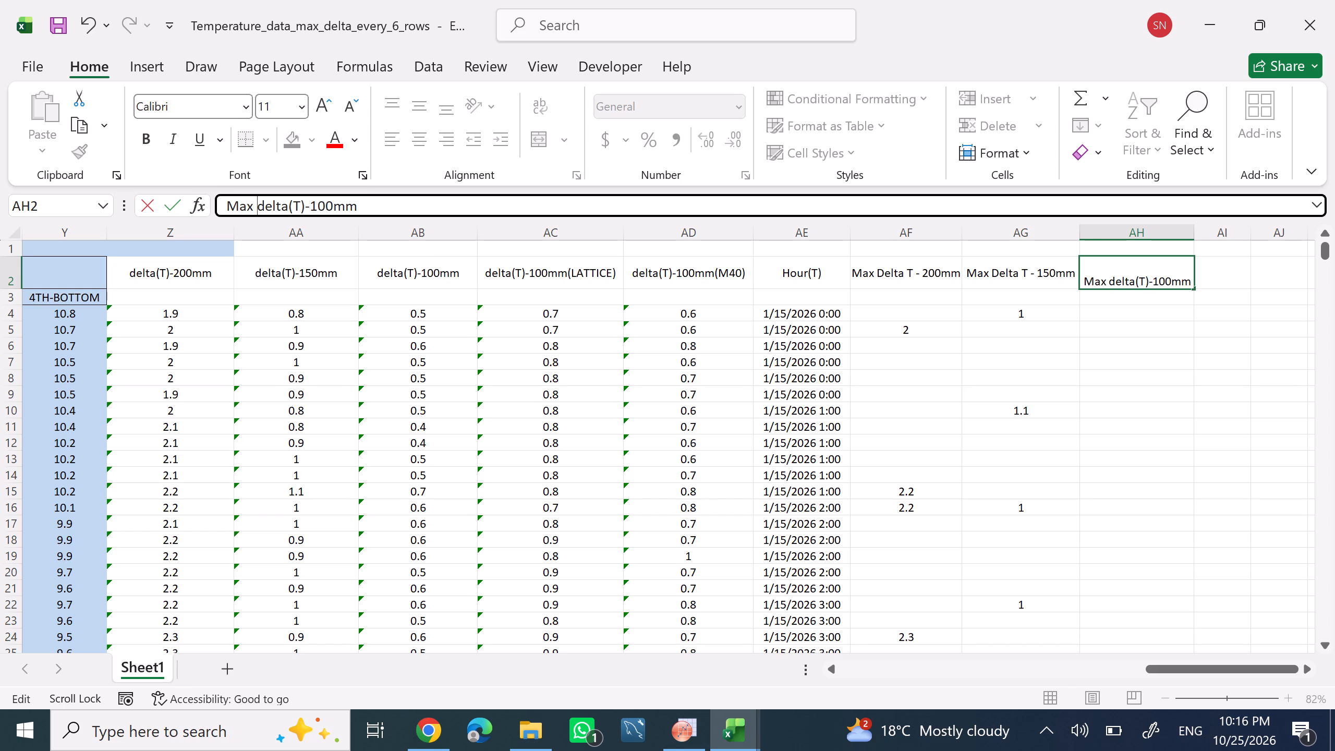
key("Return")
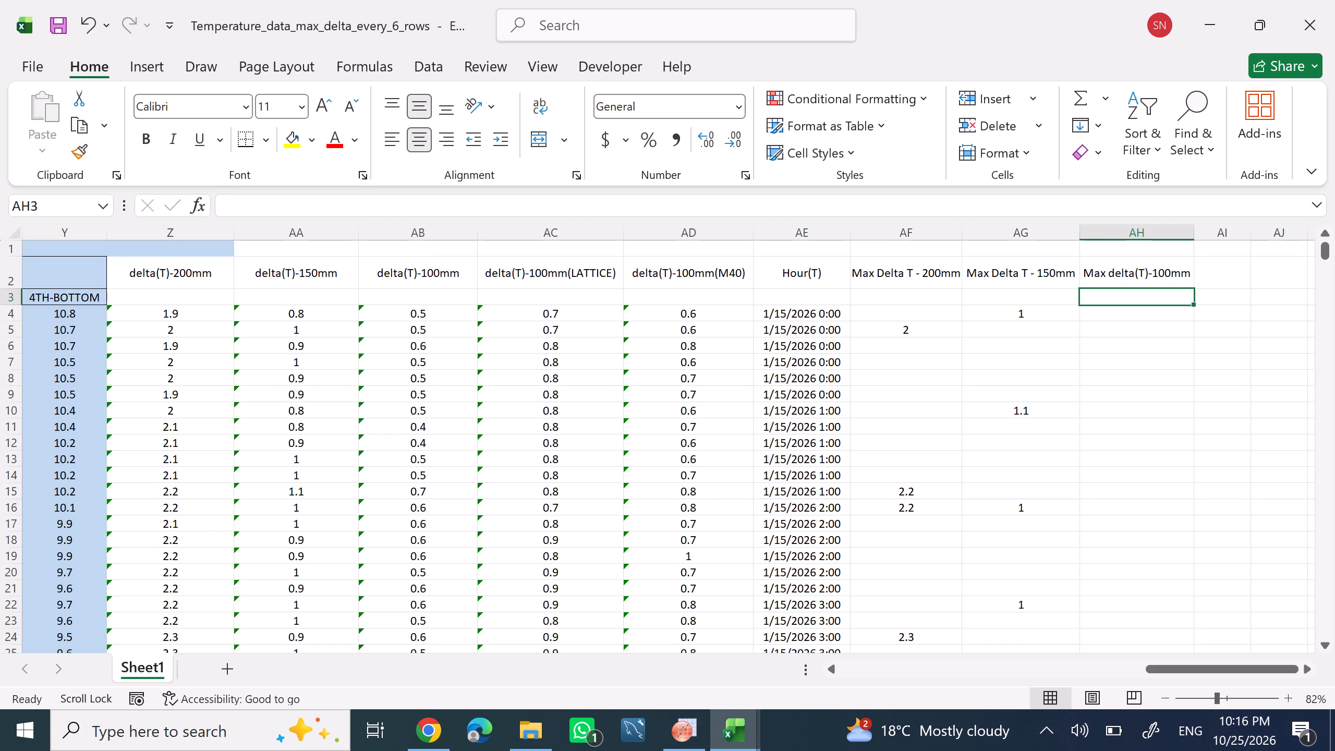
Change the capital D in the AG2 header to lowercase so it reads "Max delta T - 150mm".
left_click(977, 268)
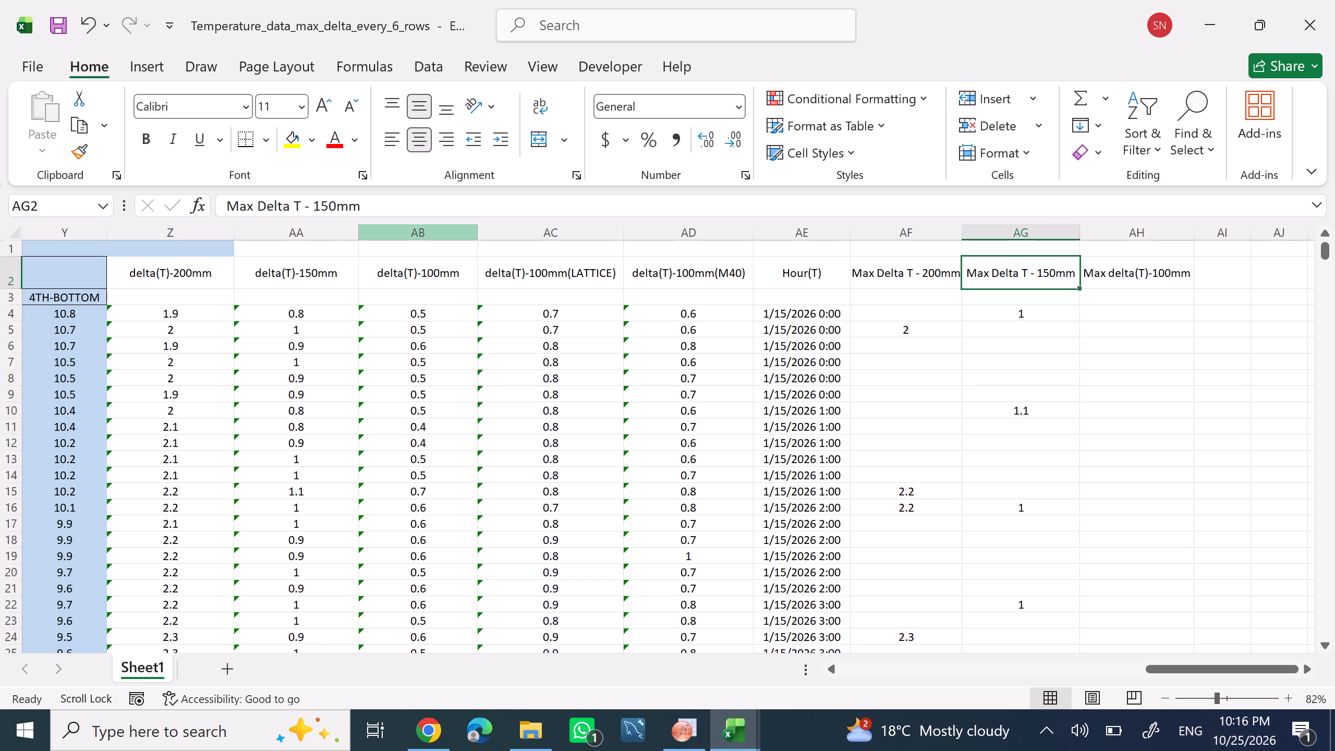
left_click(267, 205)
key("BackSpace")
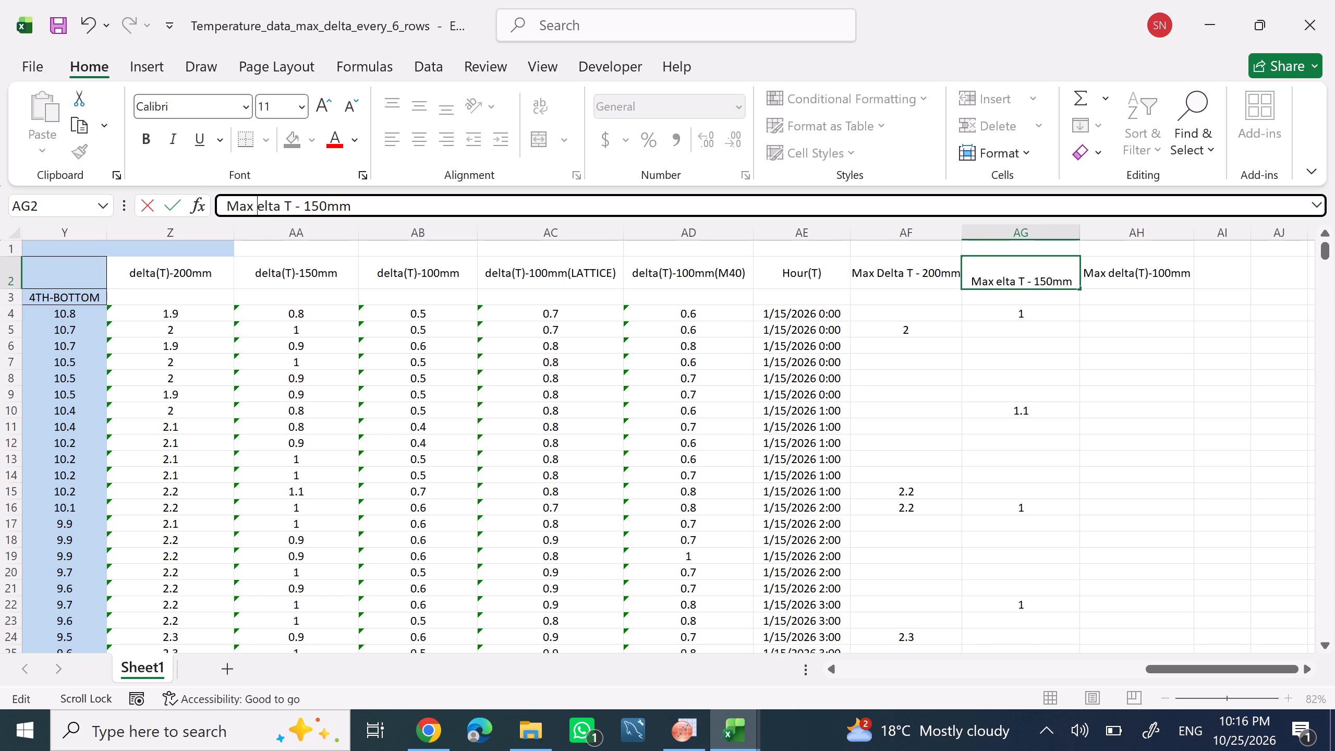
key("d")
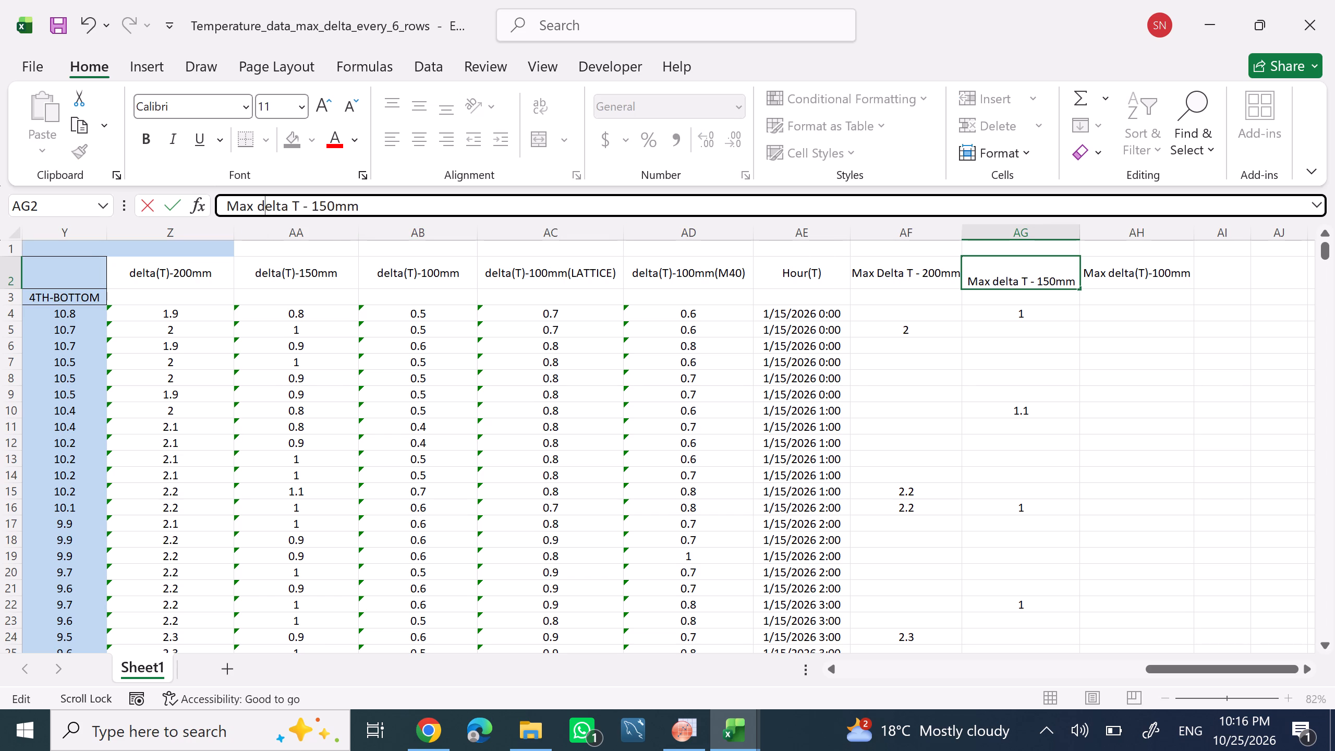
left_click(385, 205)
key("Return")
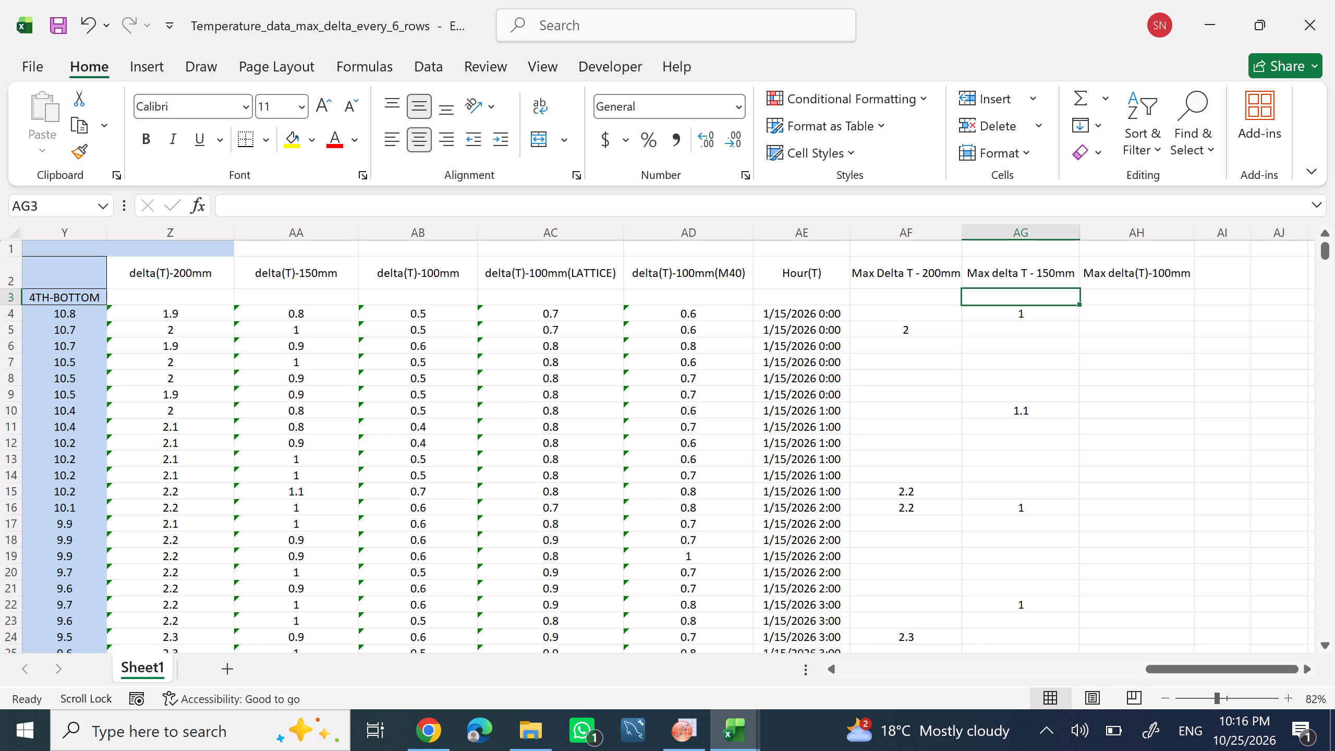
Change the AF2 header to lowercase delta so it reads "Max delta T - 200mm".
left_click(902, 277)
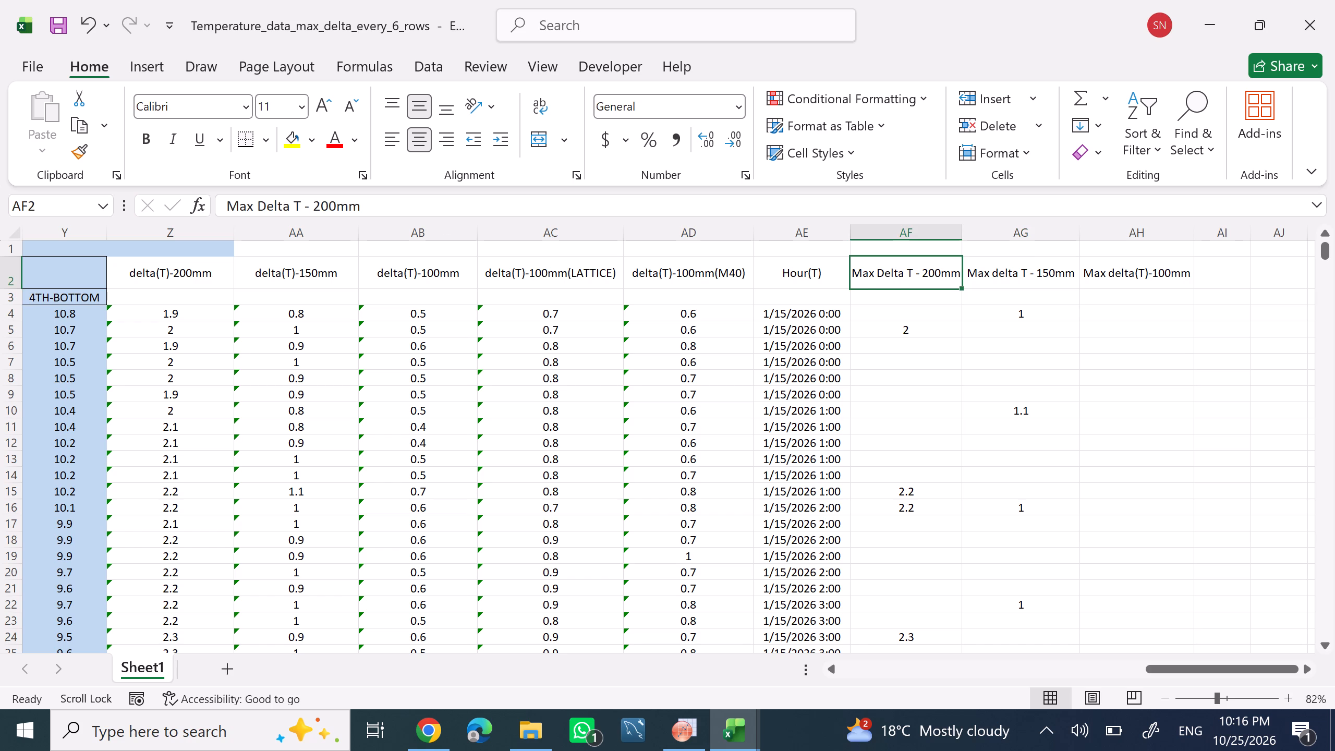
left_click(268, 205)
key("BackSpace")
key("d")
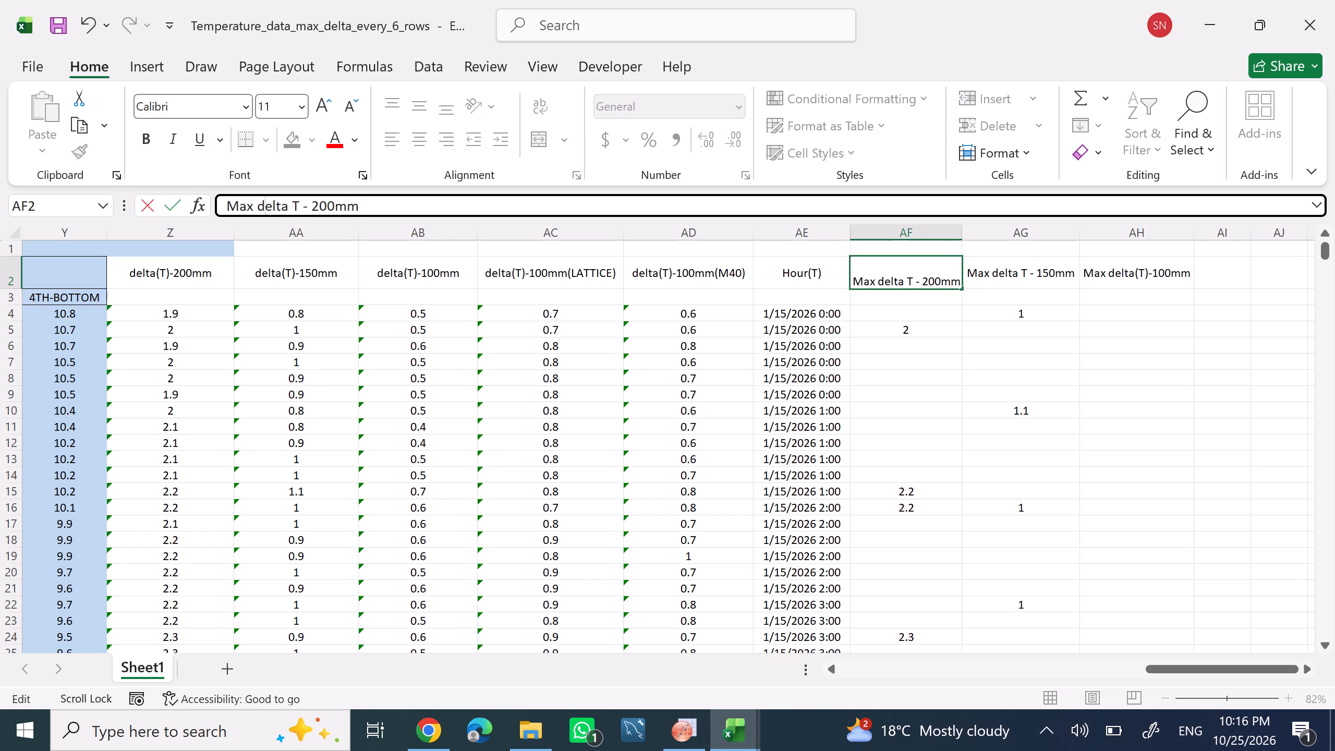
key("Return")
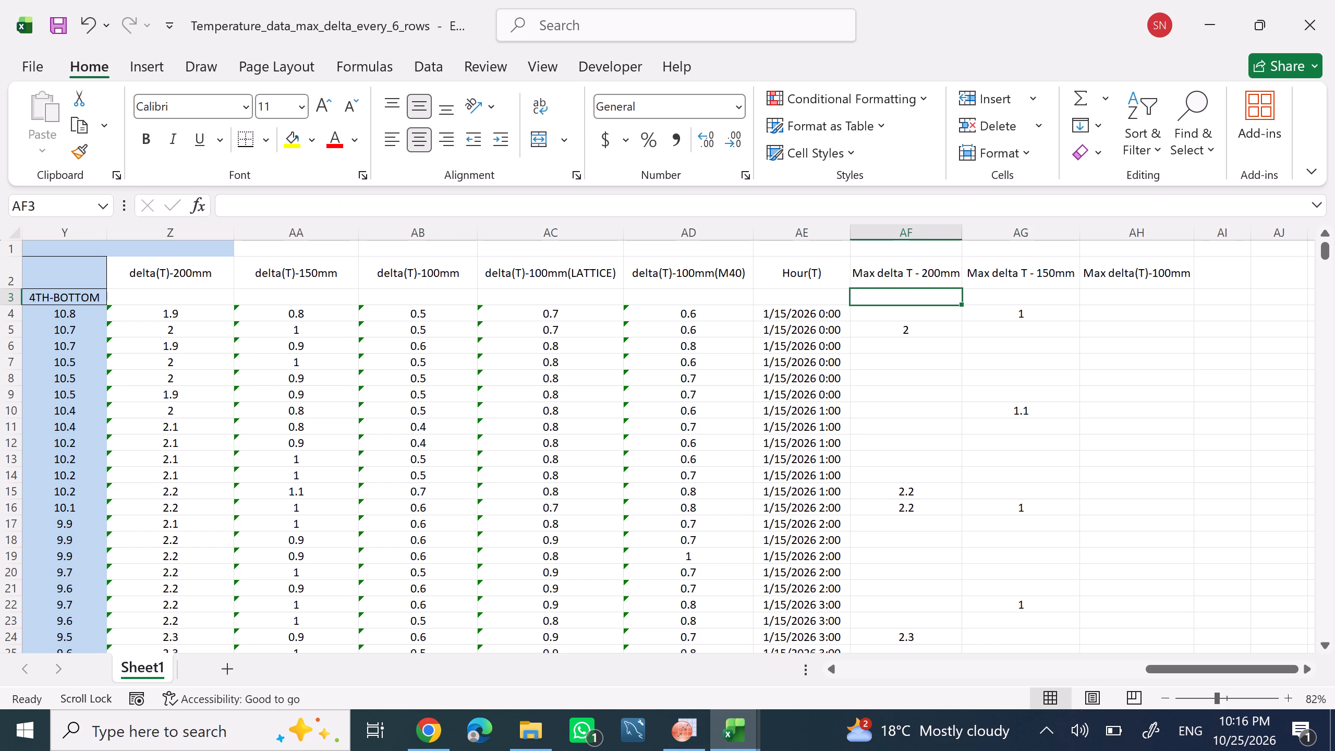
Check the Hour(T) header in AE2 and the formula in AE4 beneath it.
left_click(795, 270)
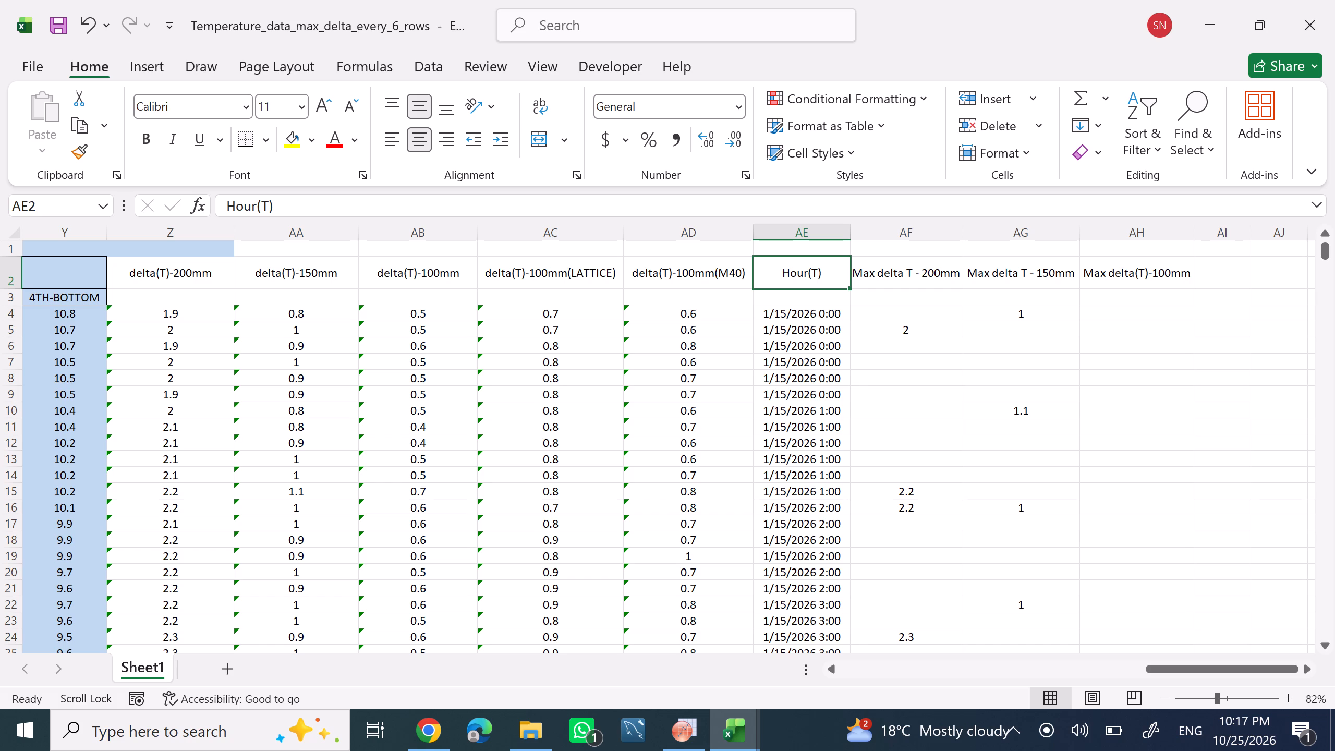
left_click(814, 317)
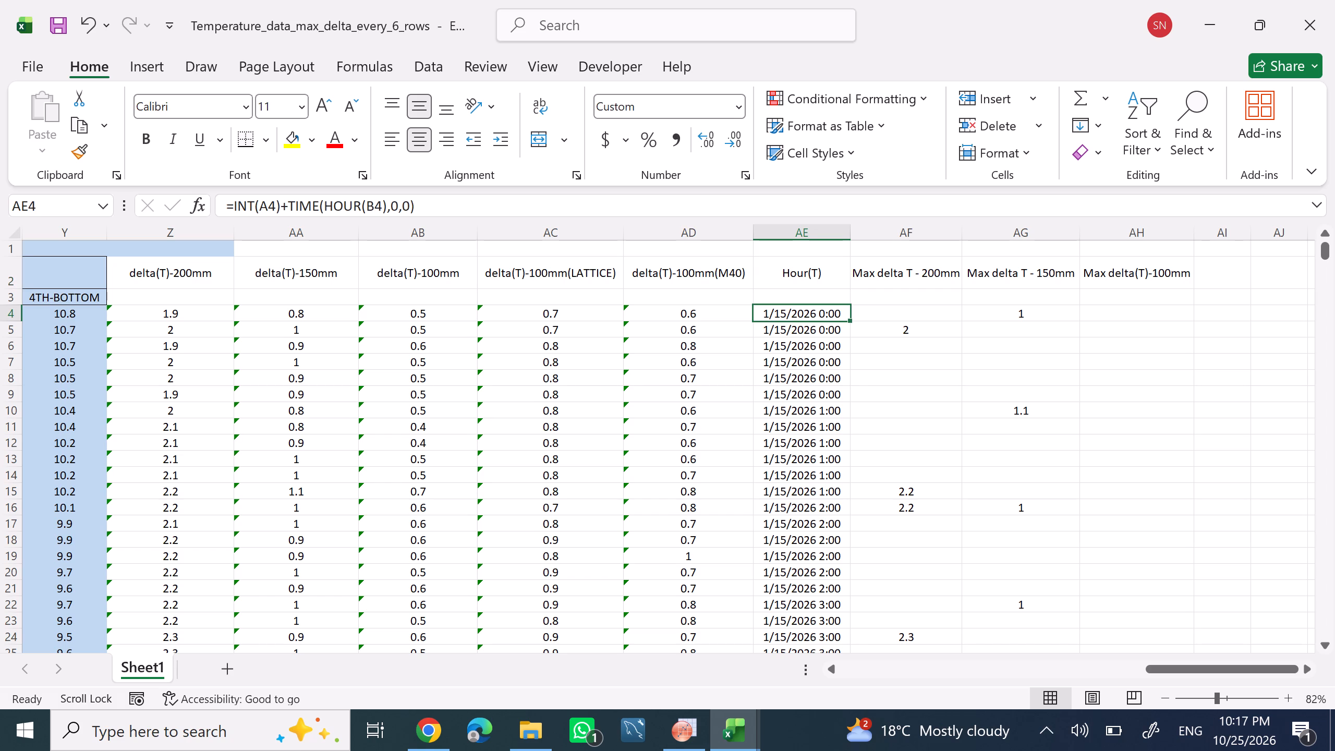
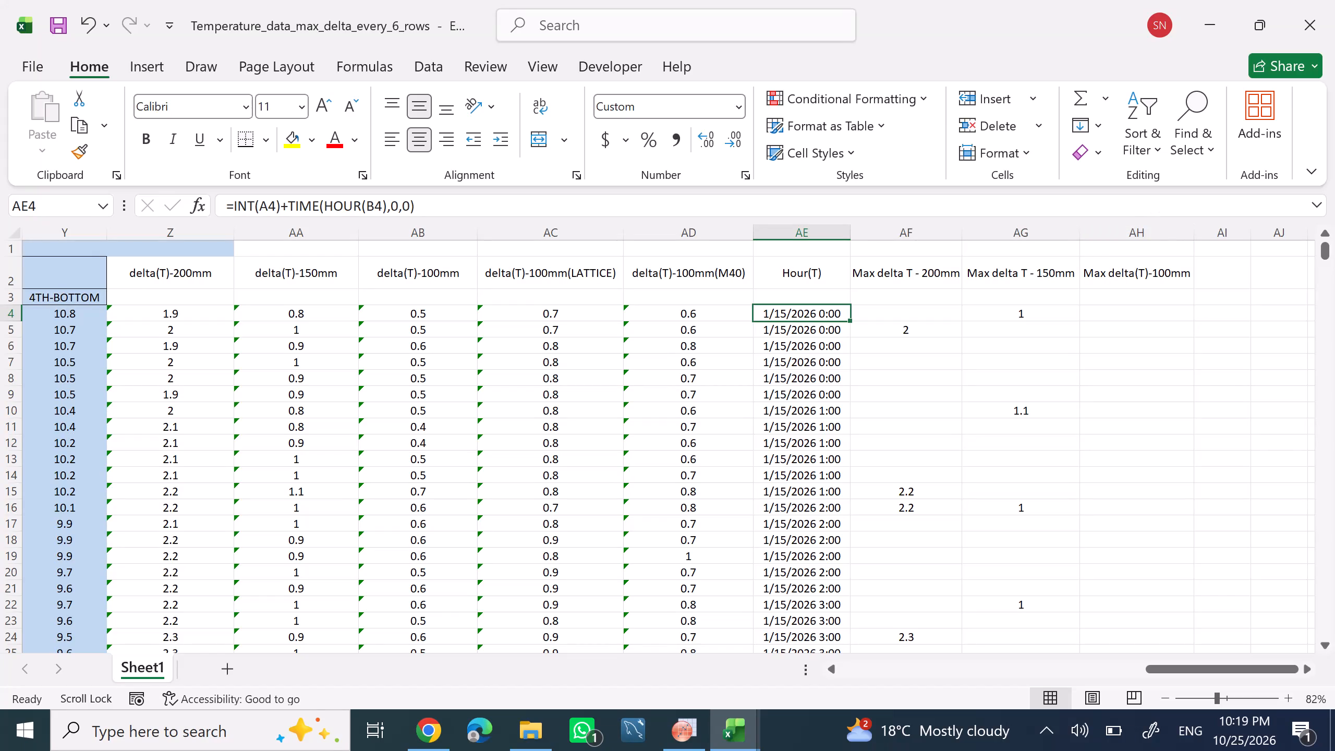
Check the 150mm maximum formula in AG4 against the slab delta(T) columns and the empty 100mm cell AH4.
left_click(1139, 313)
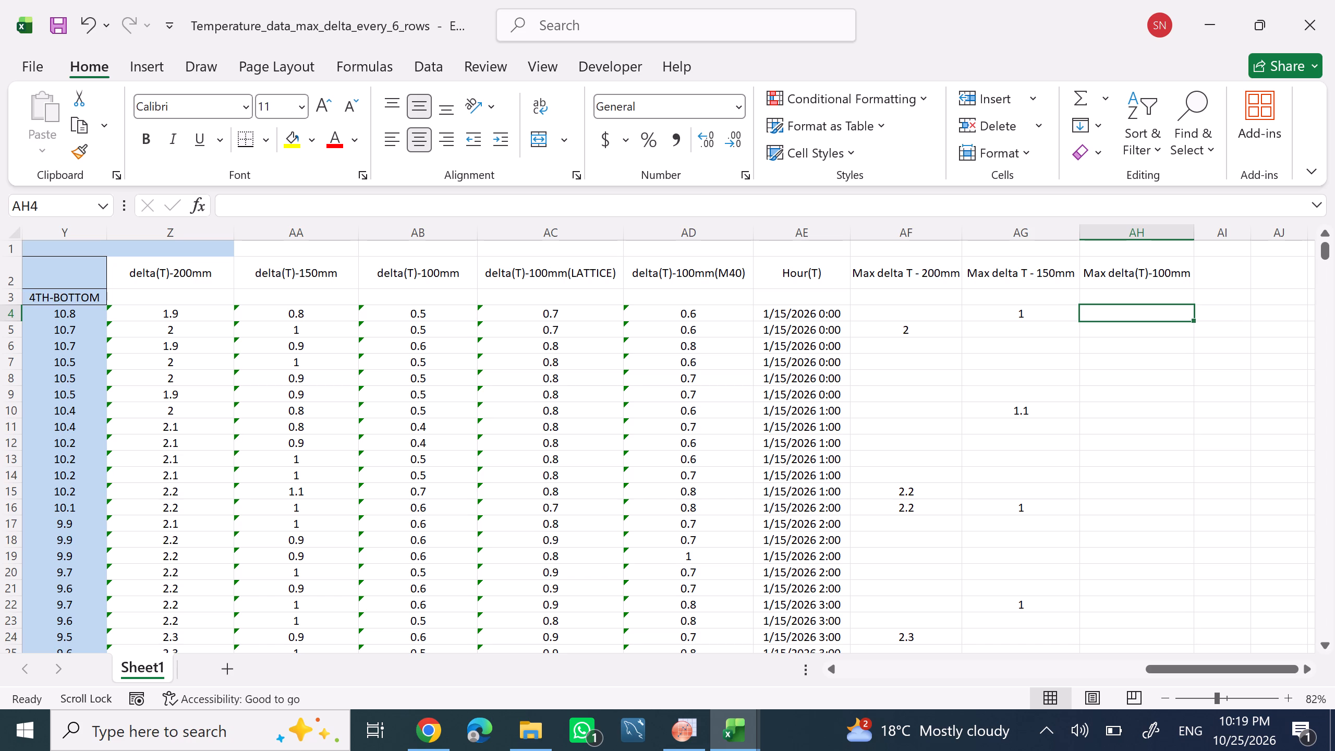
left_click(1017, 324)
left_click(1022, 309)
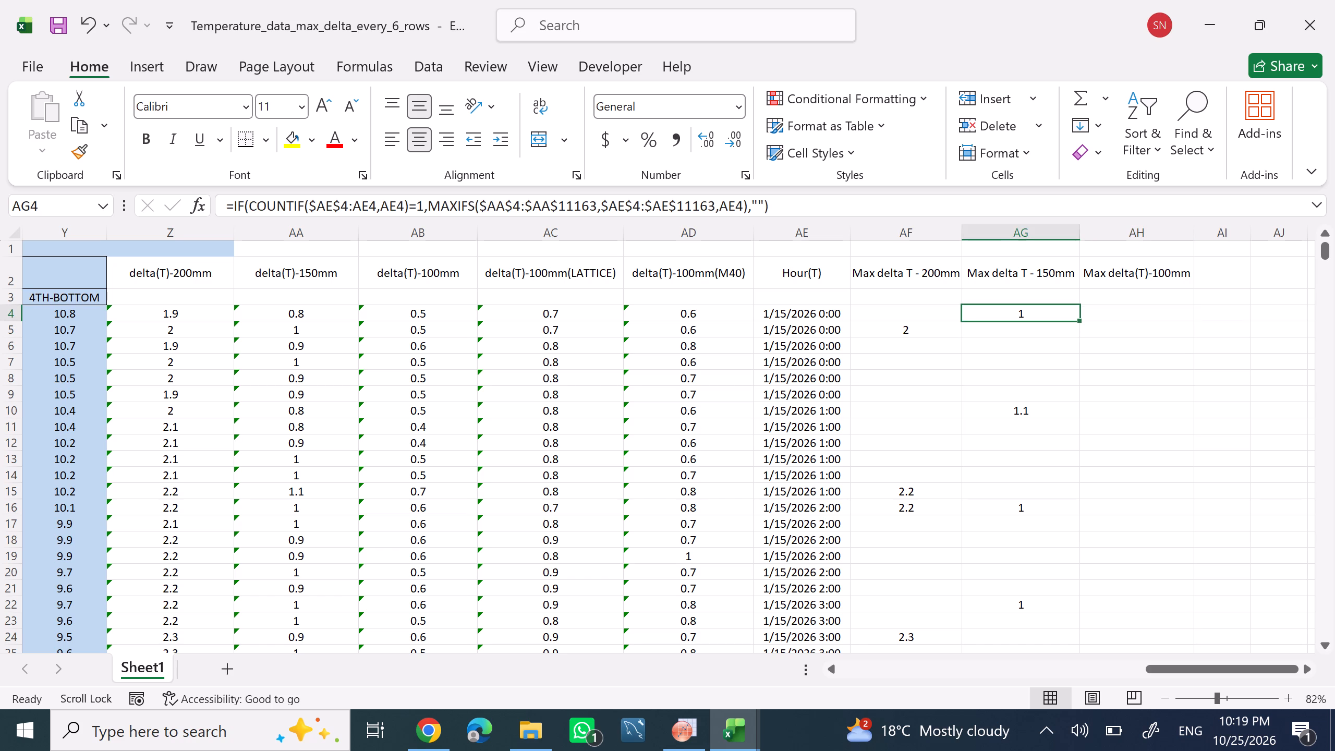
left_click(827, 662)
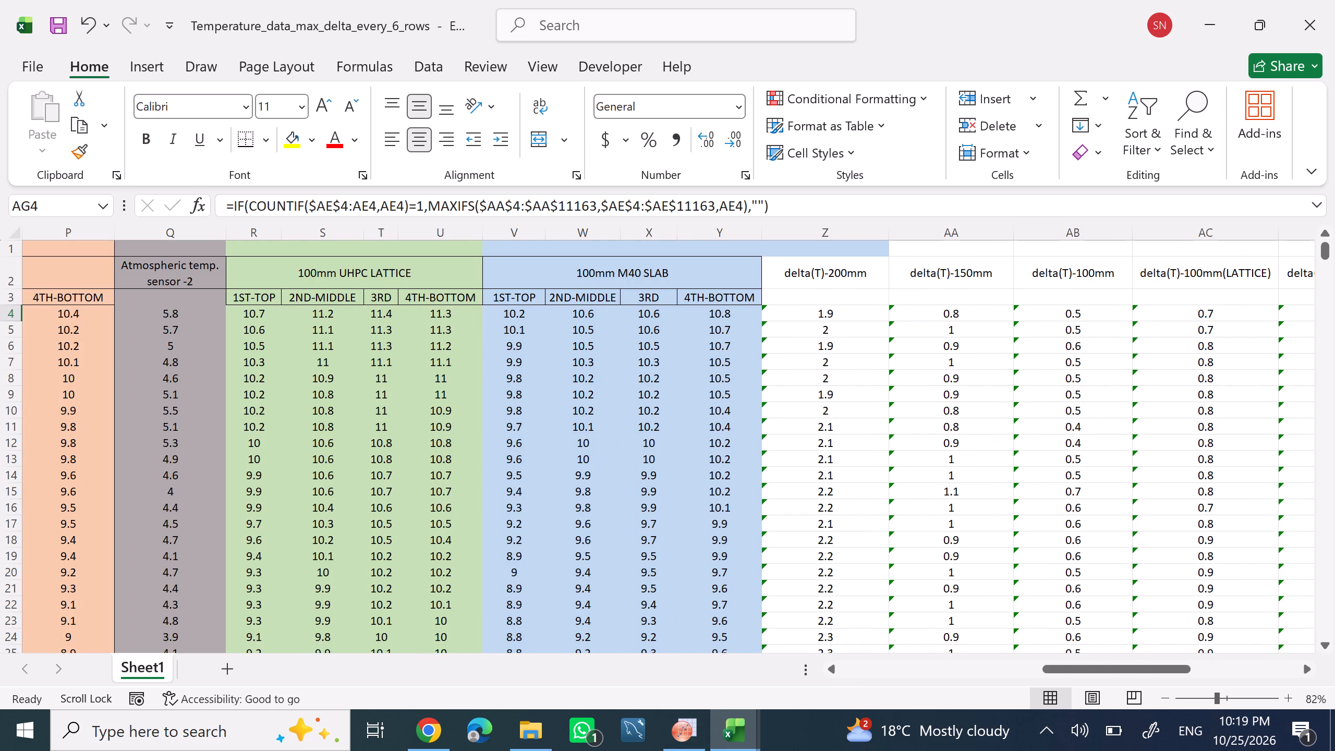
left_click(1307, 666)
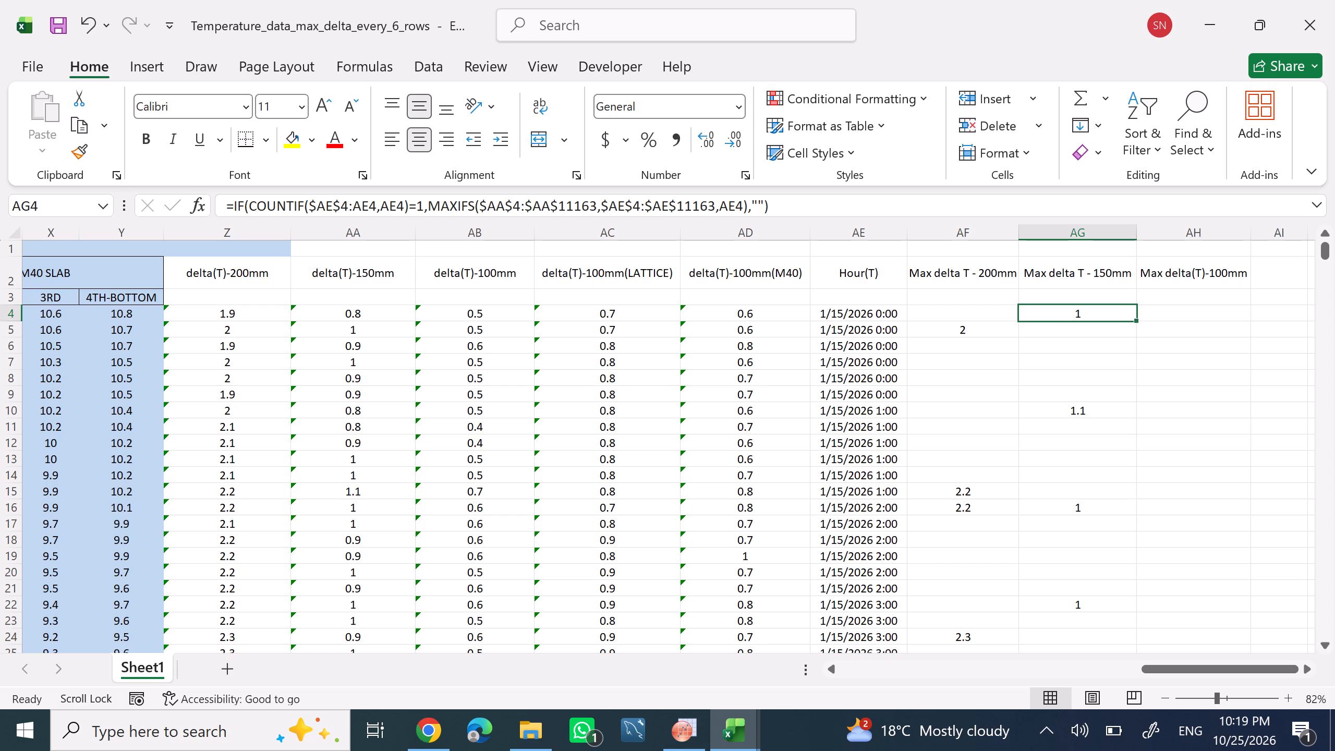
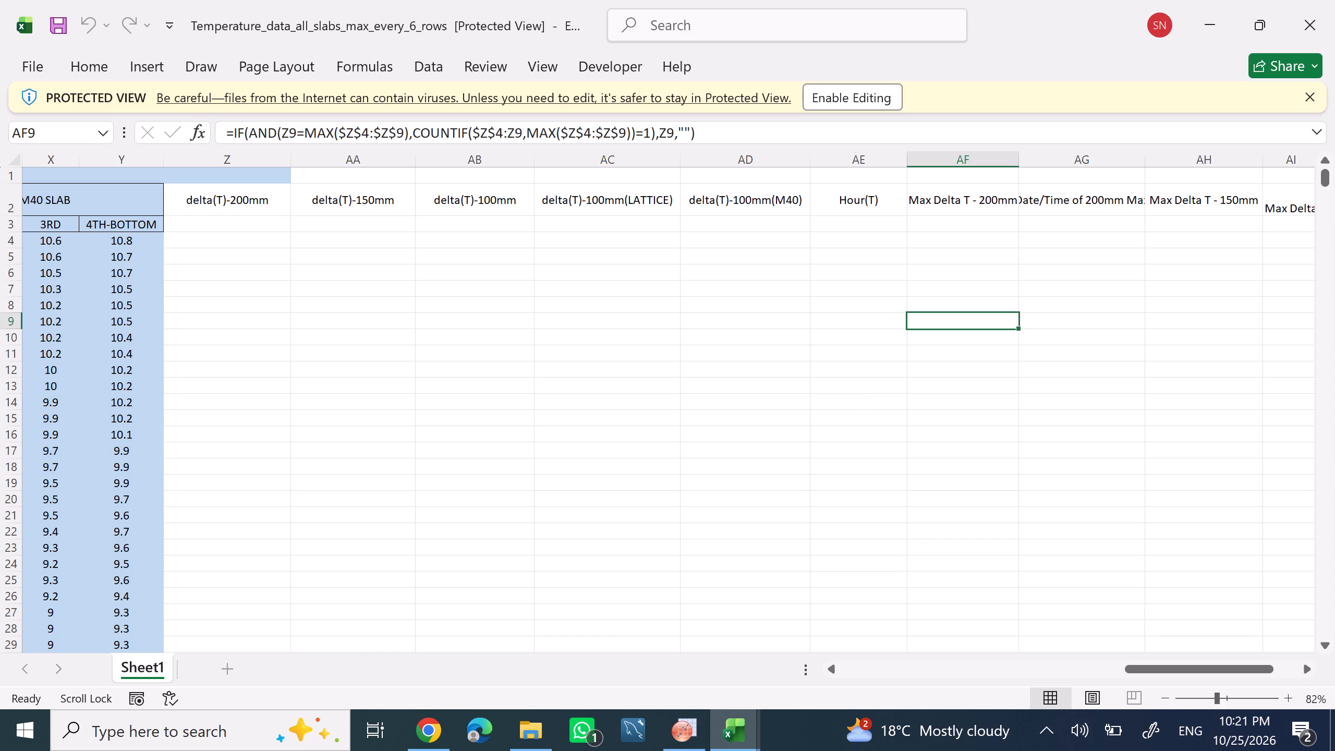
scroll(559, 413, "up", 4)
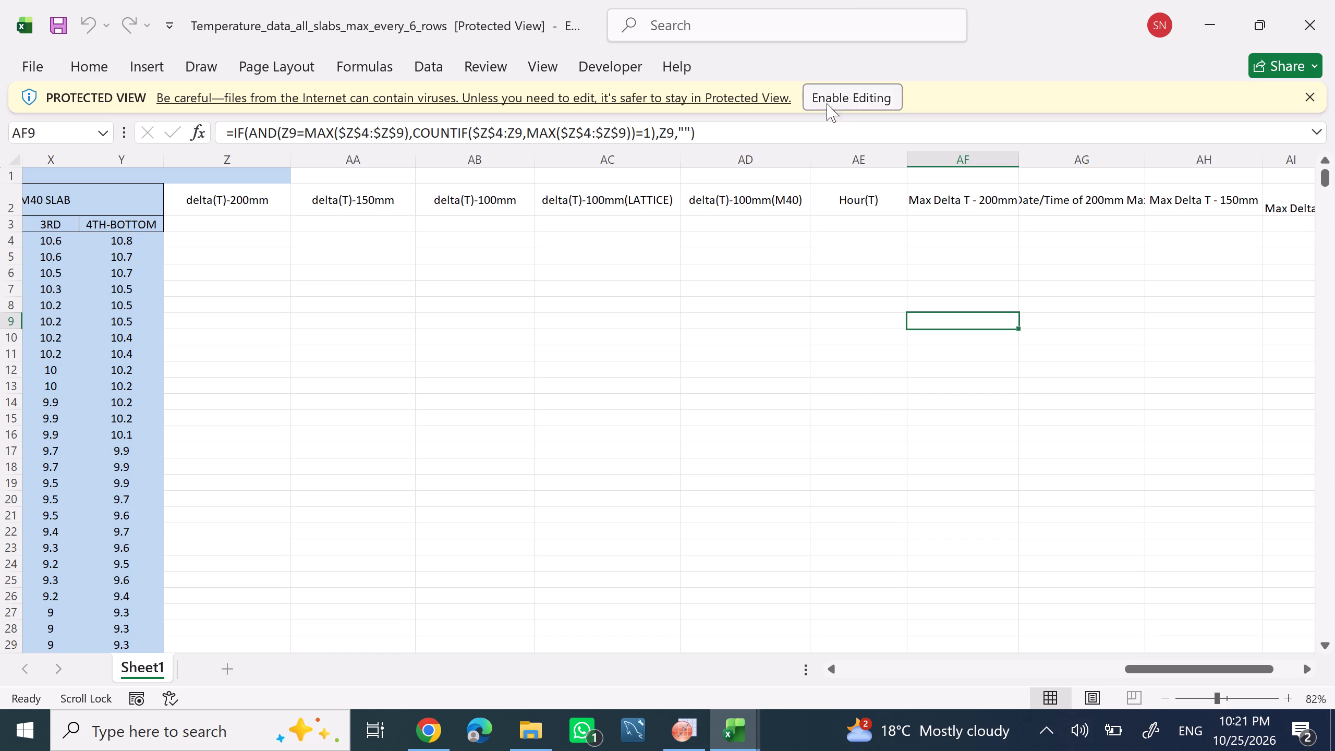
left_click(822, 97)
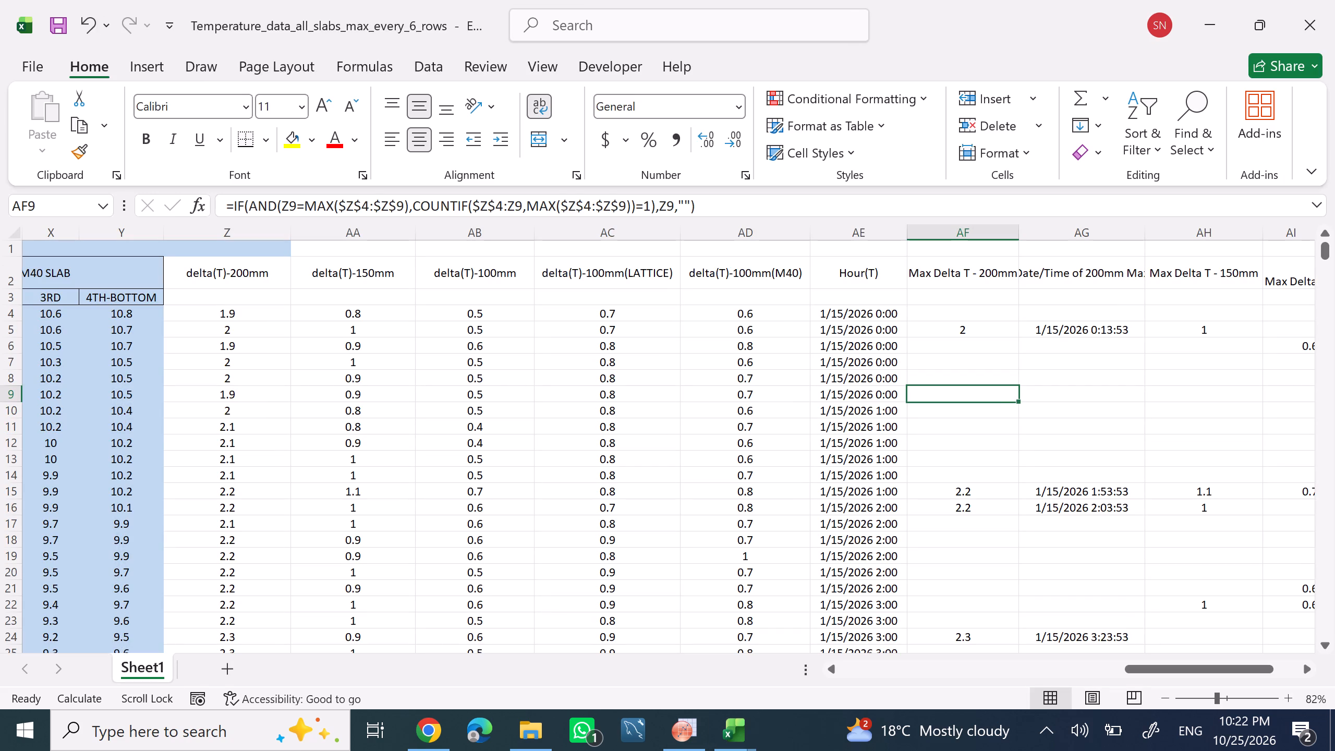
Examine the 200mm maximum date/time formula in AG5, the hour formula in AE7, and the maximum columns for the remaining slabs.
left_click(1099, 339)
left_click(1085, 333)
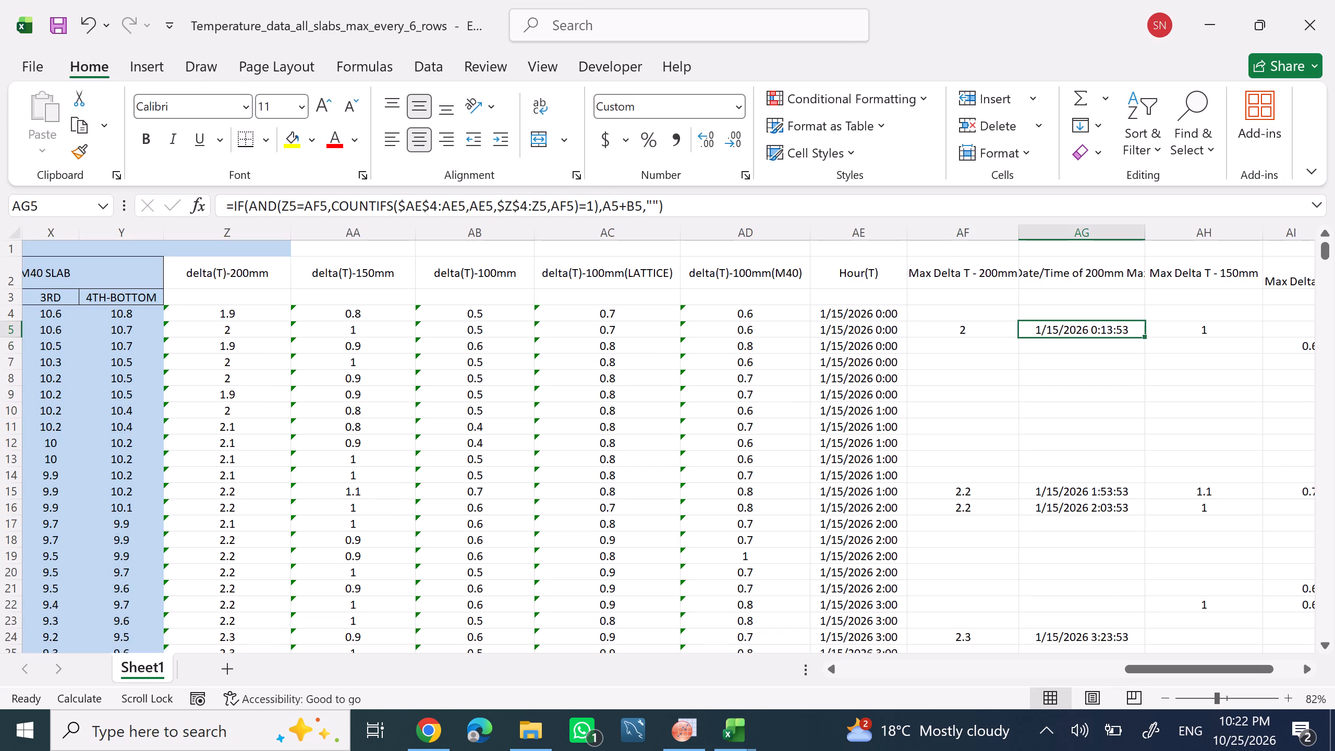
left_click(857, 367)
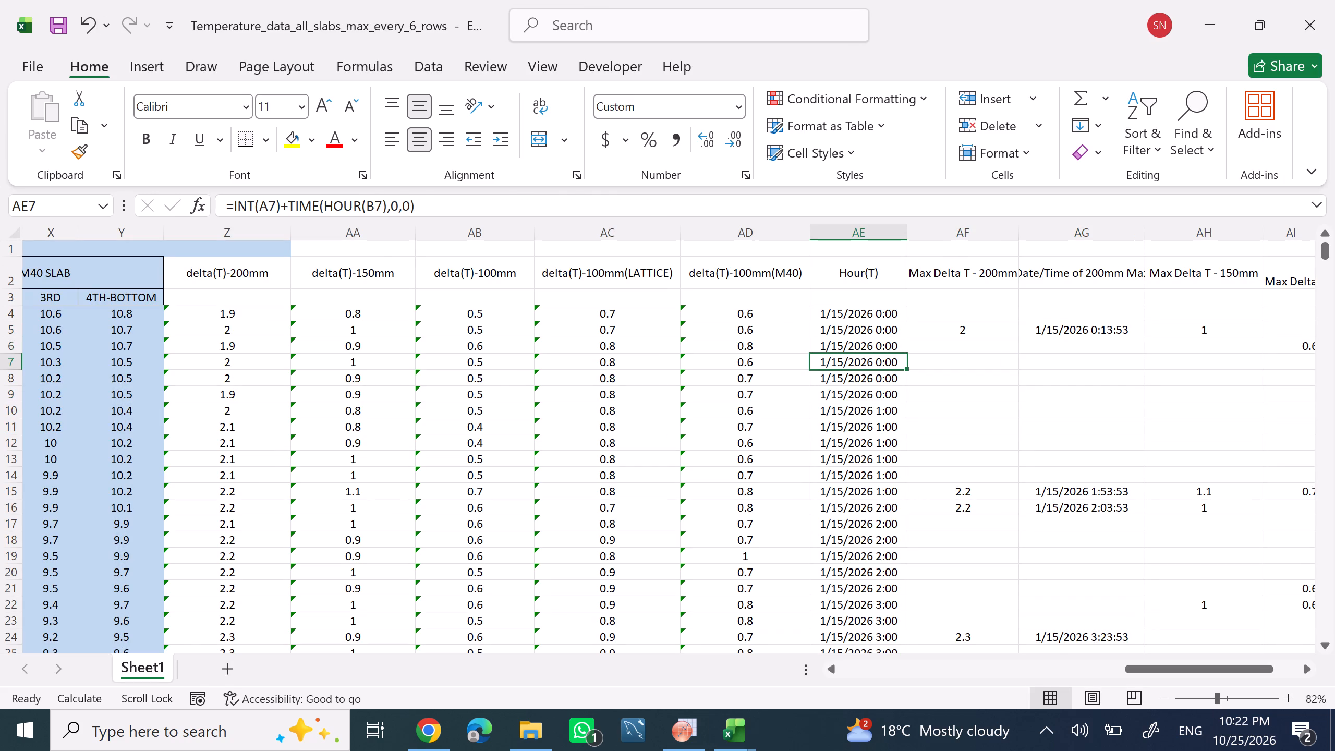
left_click(1124, 333)
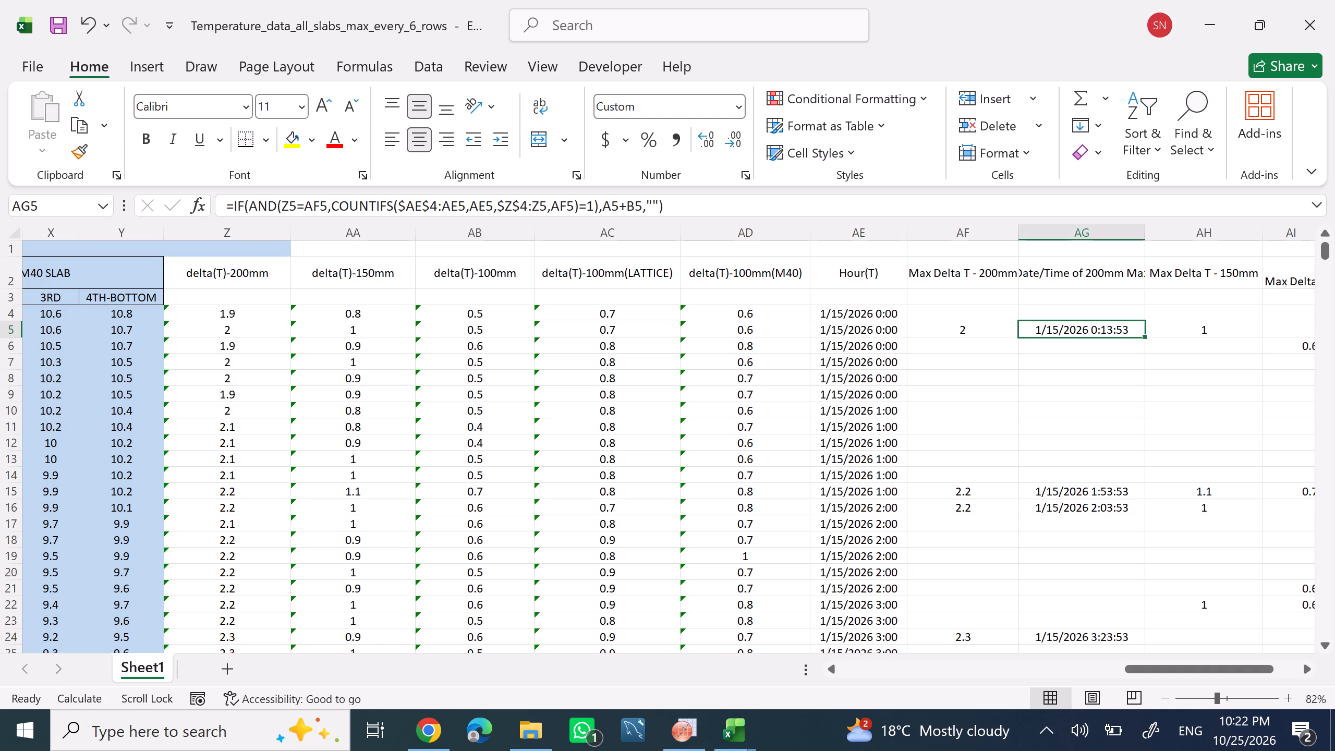
left_click(1302, 658)
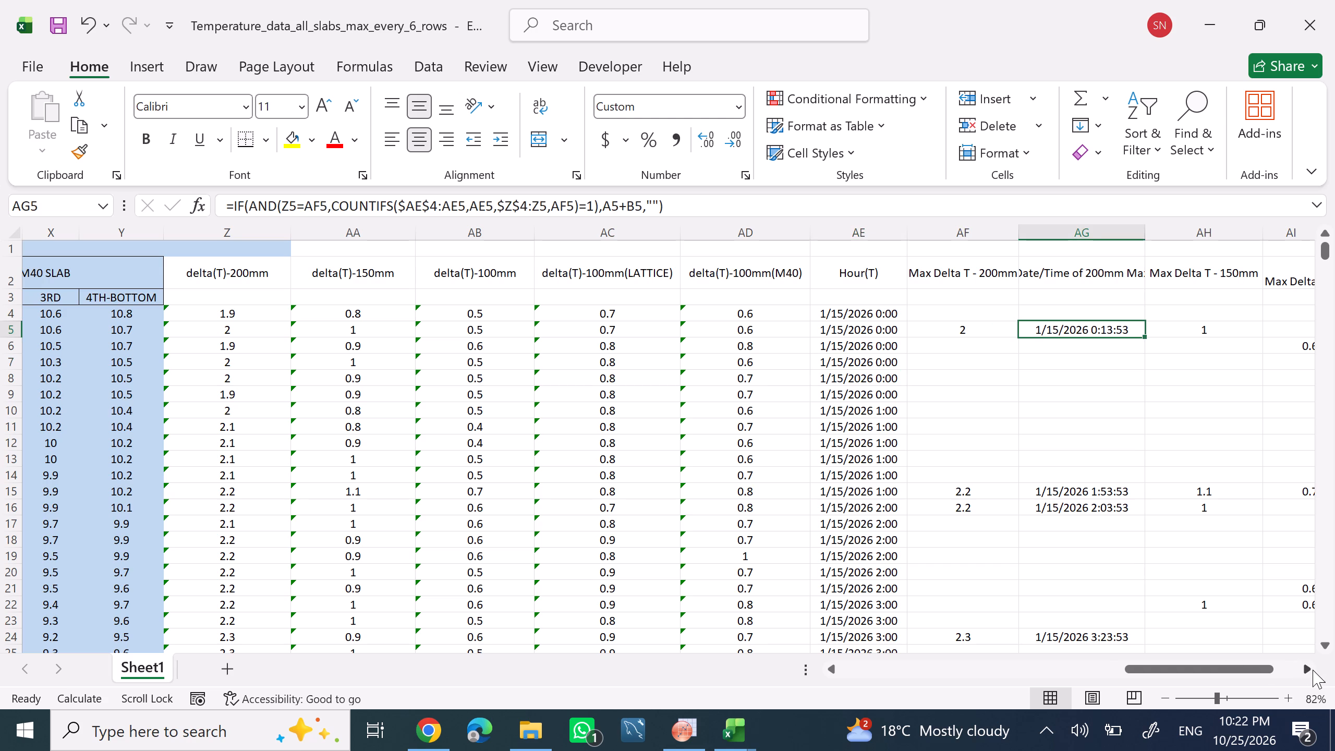
left_click(1314, 671)
double_click(1314, 671)
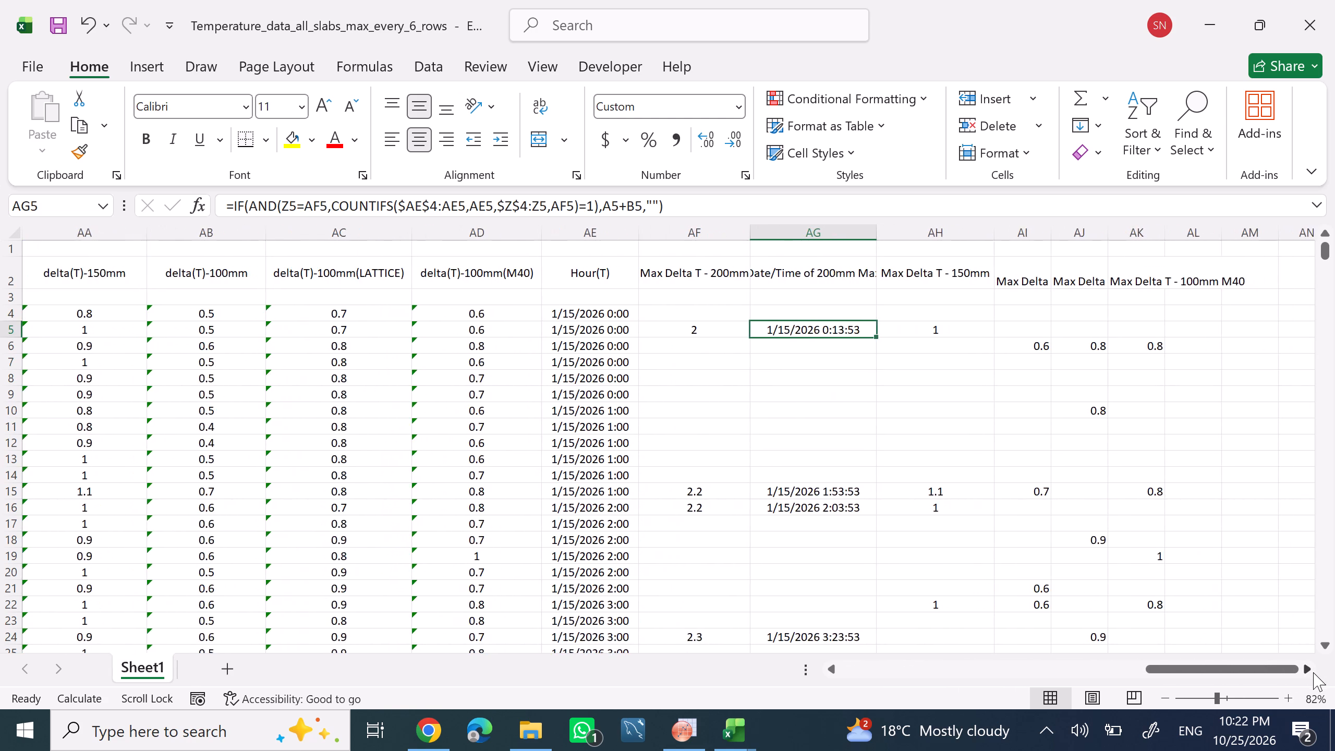
double_click(1313, 672)
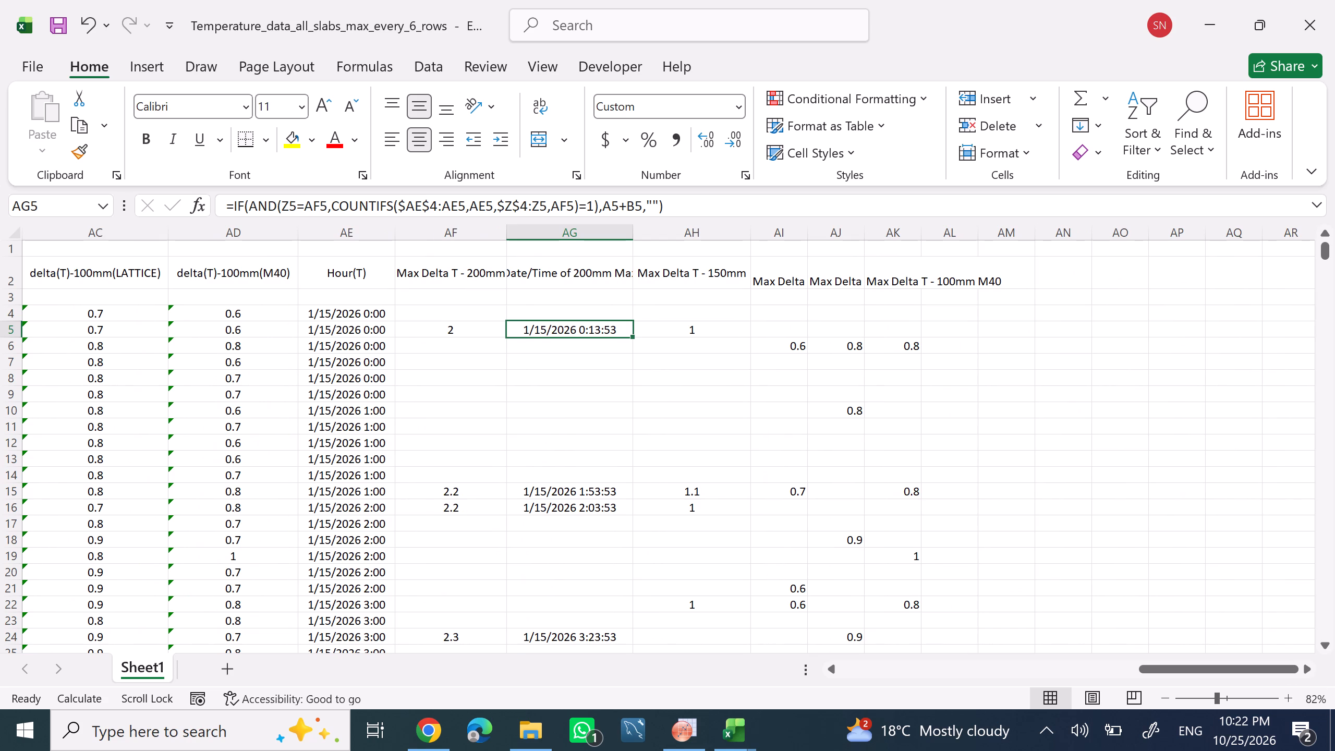
Widen the 100mm maximum columns AI, AJ and AK slightly, along with the empty column AL.
left_click(794, 269)
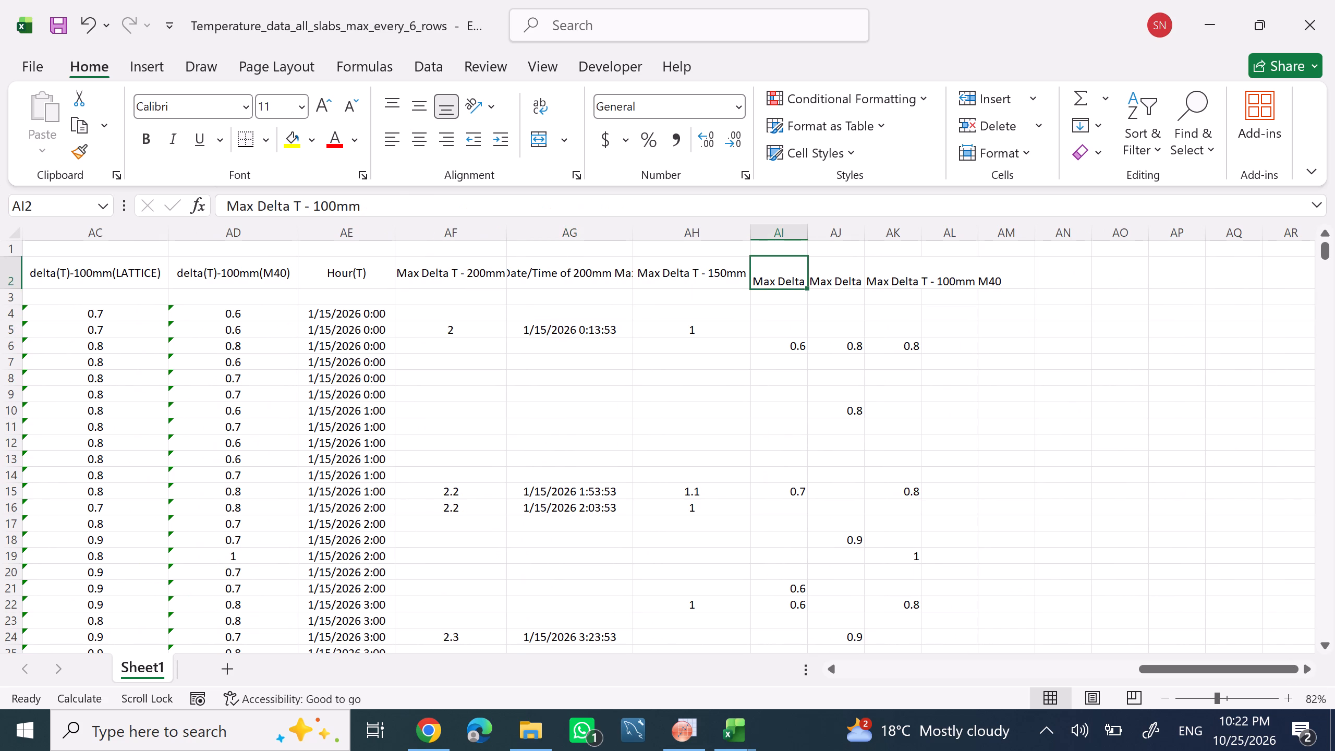
left_click_drag(806, 234, 835, 232)
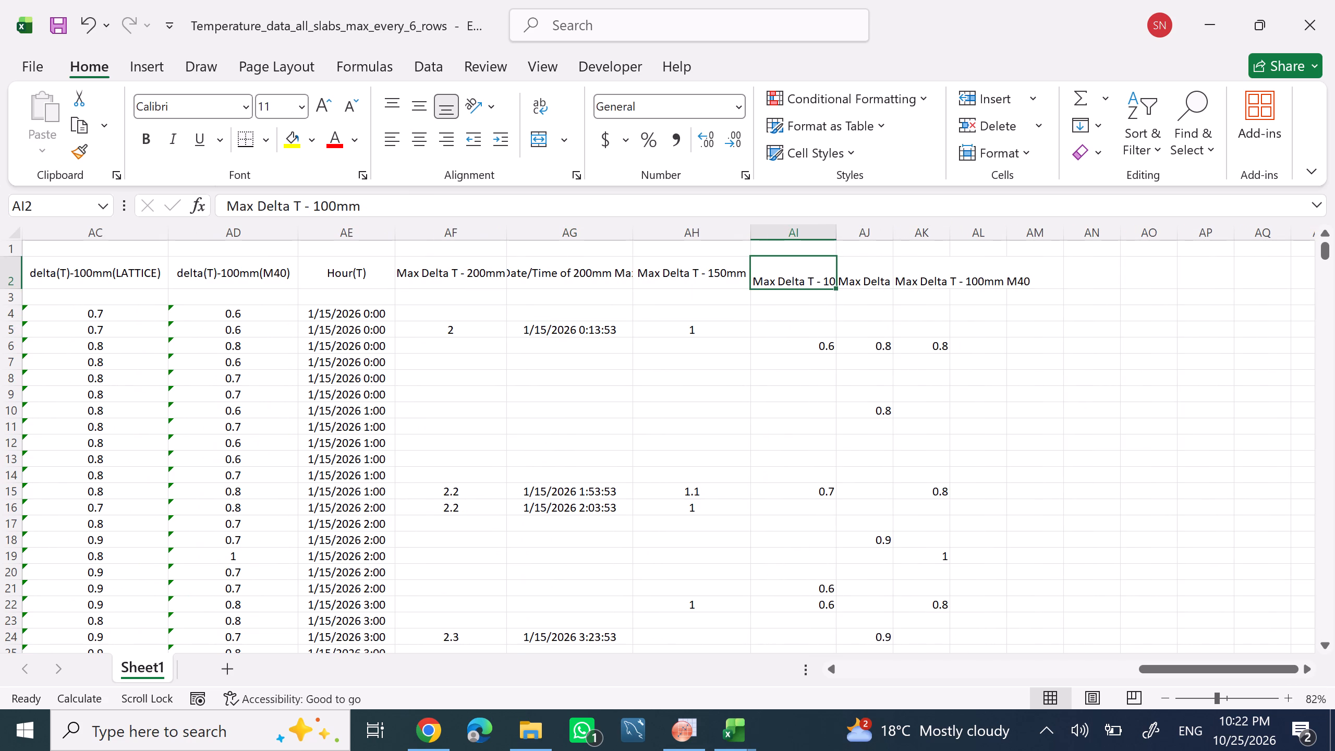
left_click(858, 264)
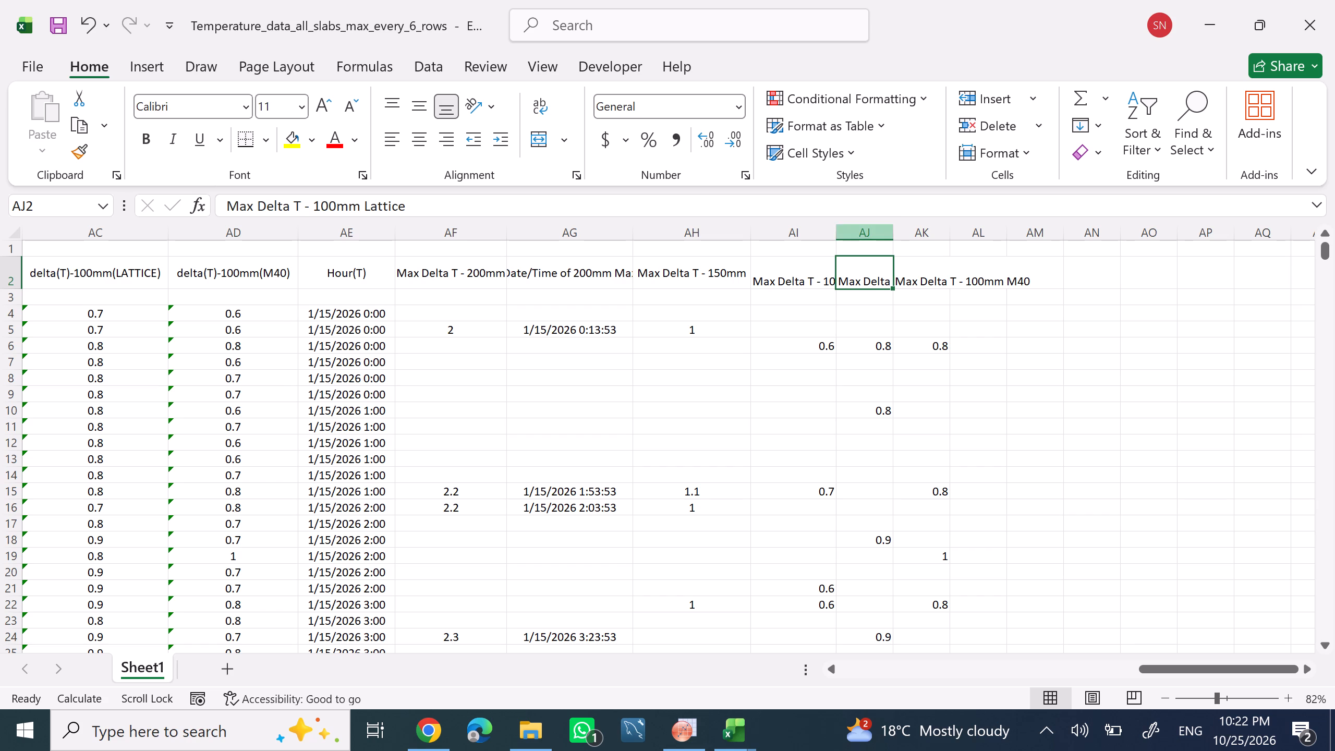
left_click_drag(893, 230, 923, 230)
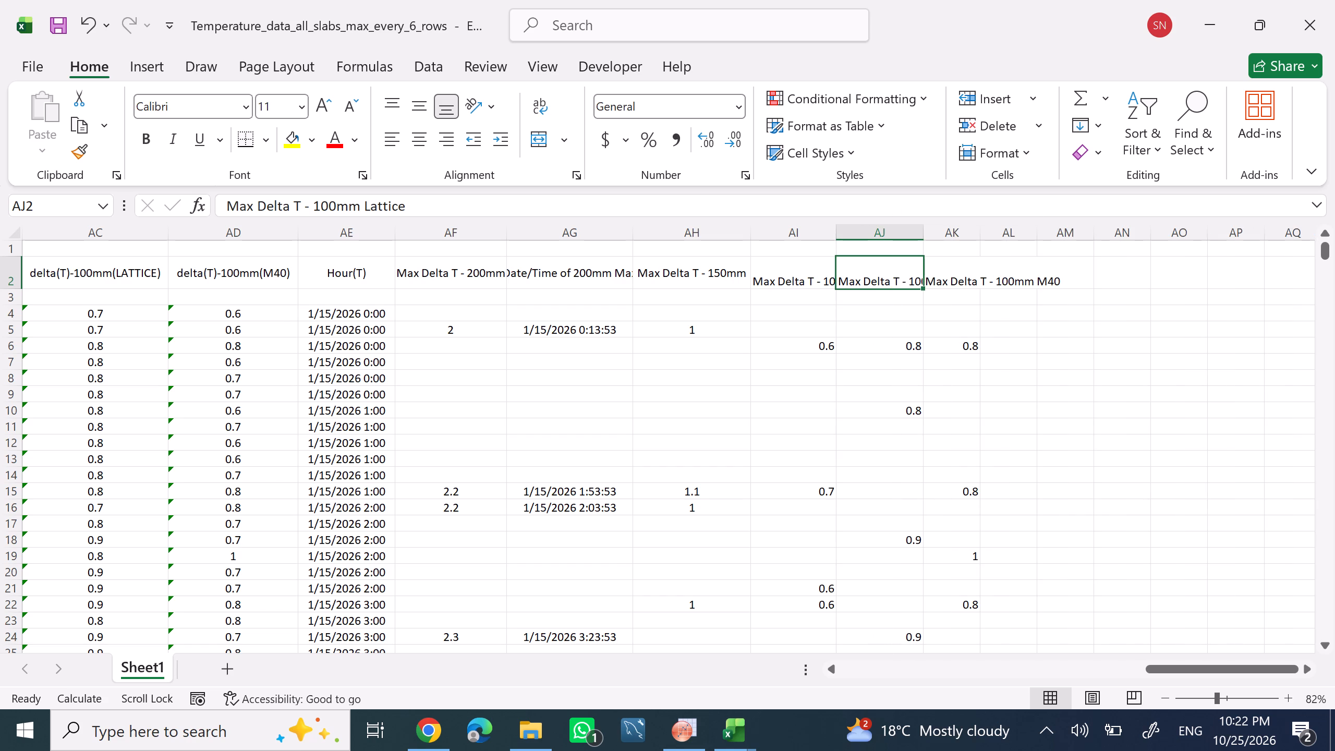
left_click(954, 256)
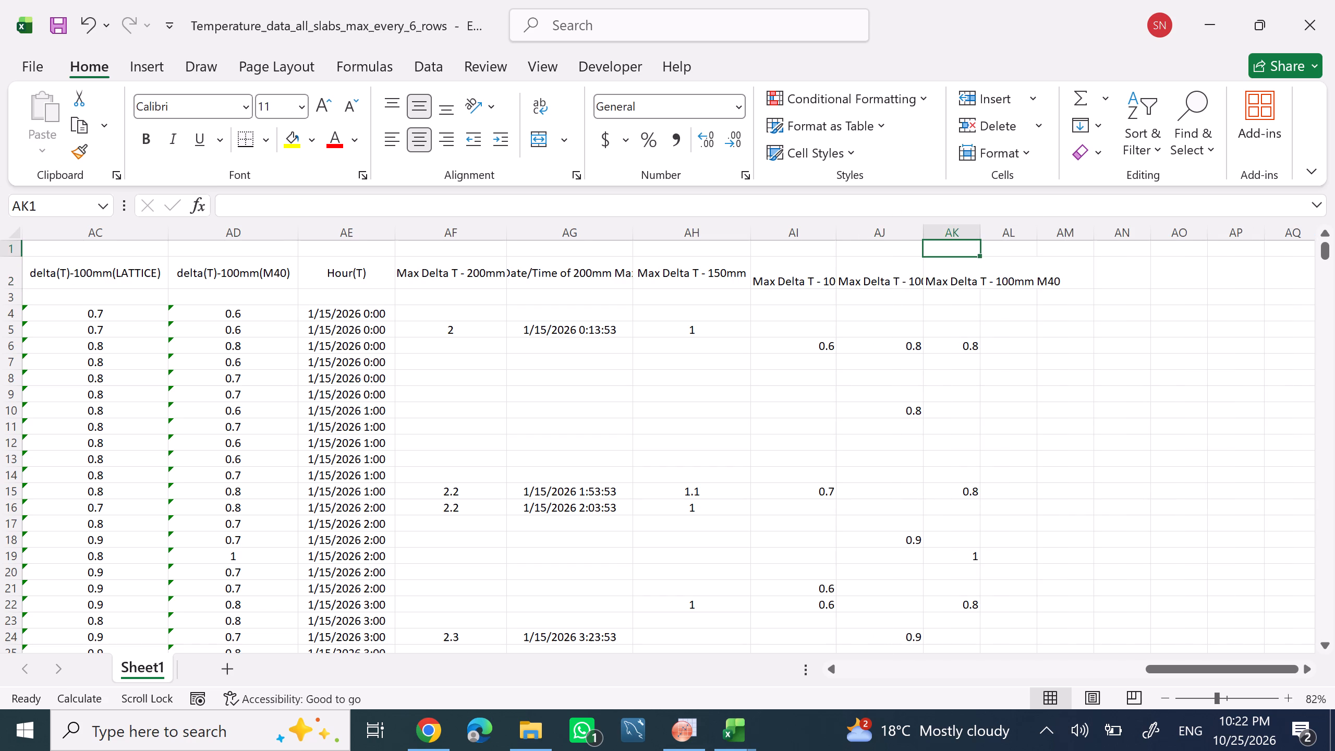
left_click_drag(981, 232, 1004, 232)
left_click(1039, 234)
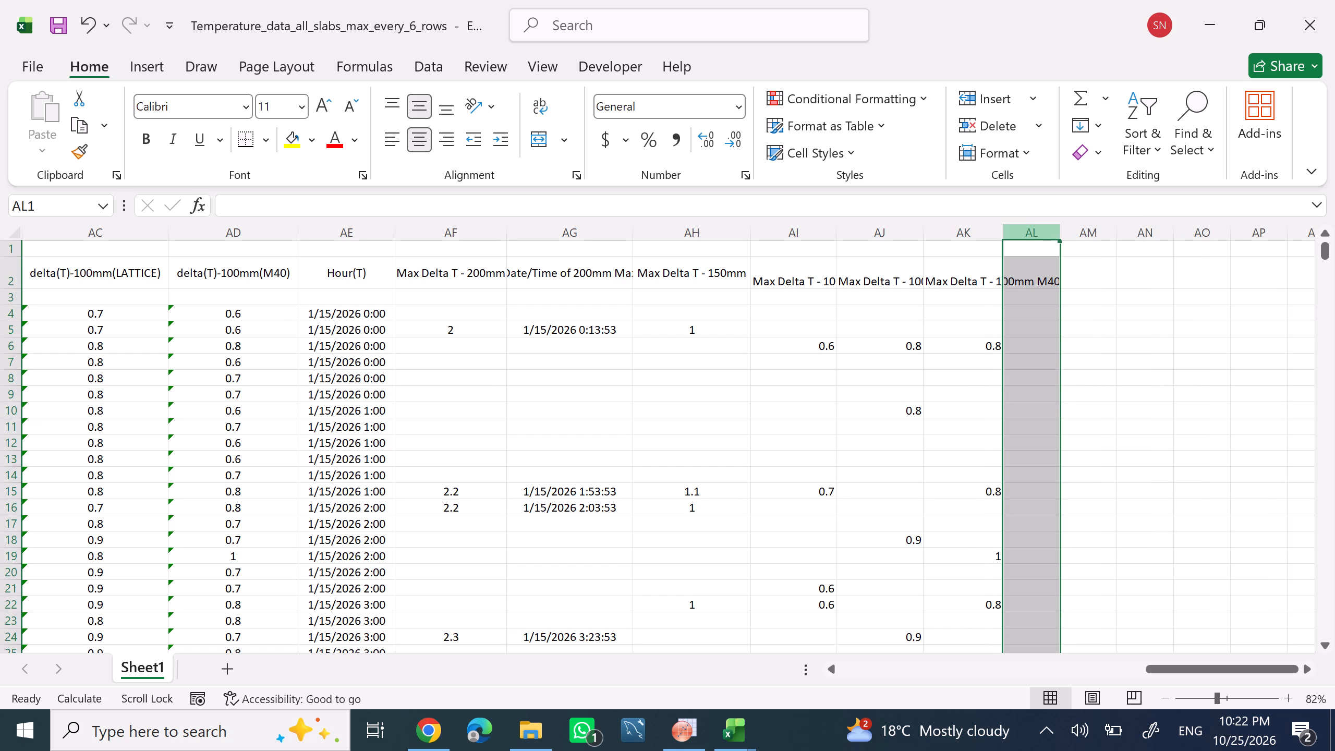
left_click_drag(1057, 233, 1087, 230)
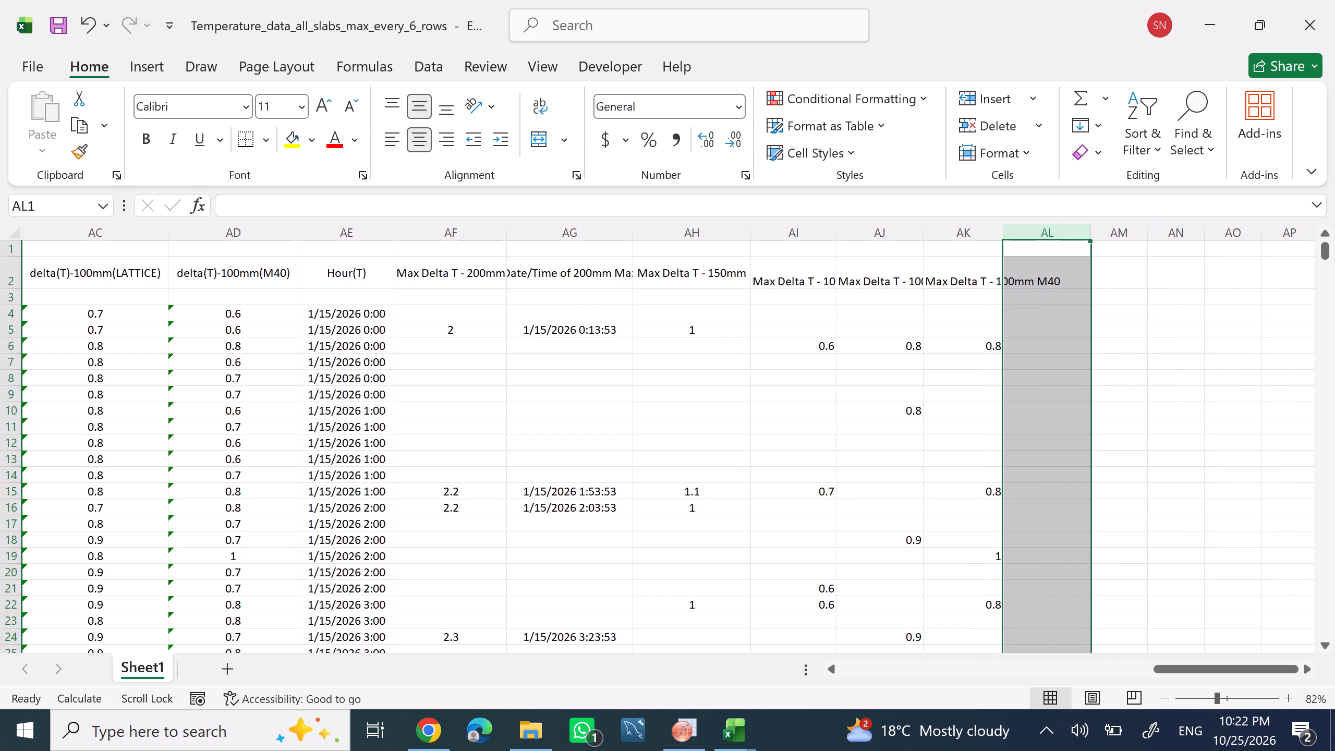
left_click(1155, 341)
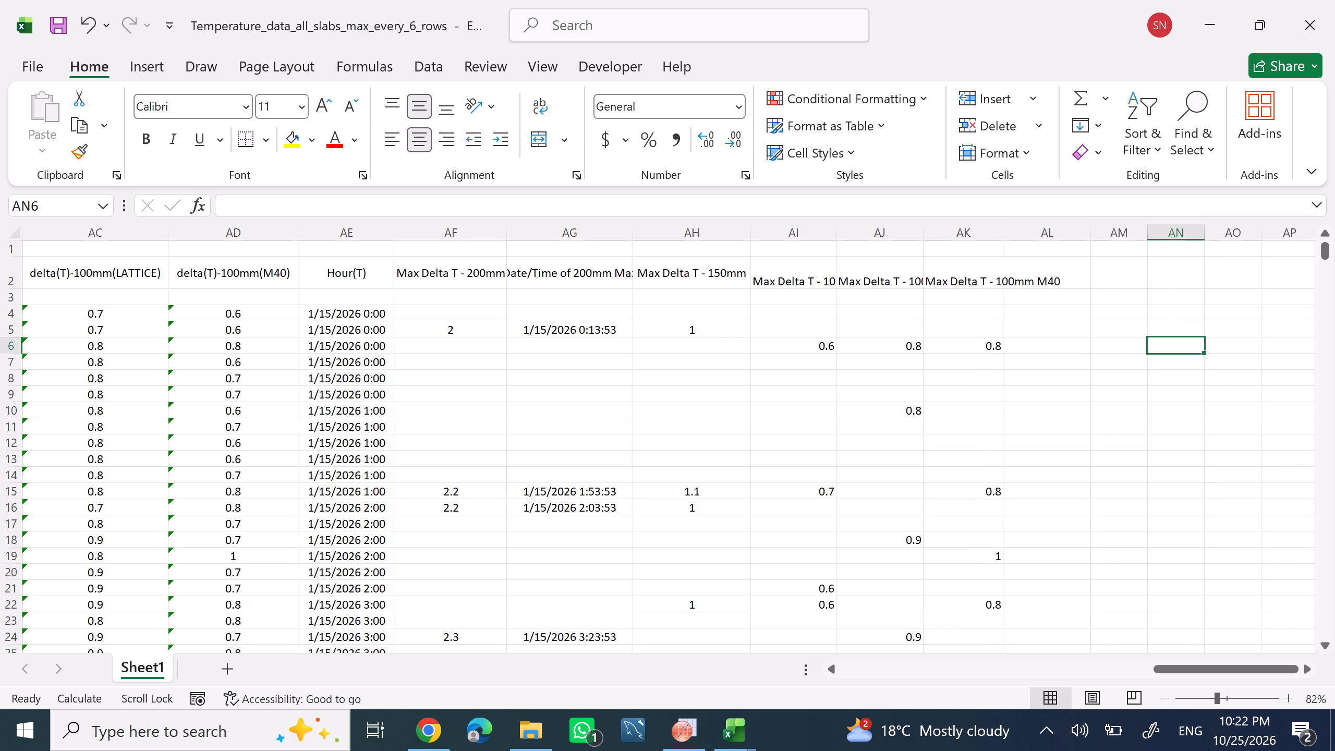
Widen columns AJ, AK and AI further until their full Max Delta T headers fit.
left_click(1038, 280)
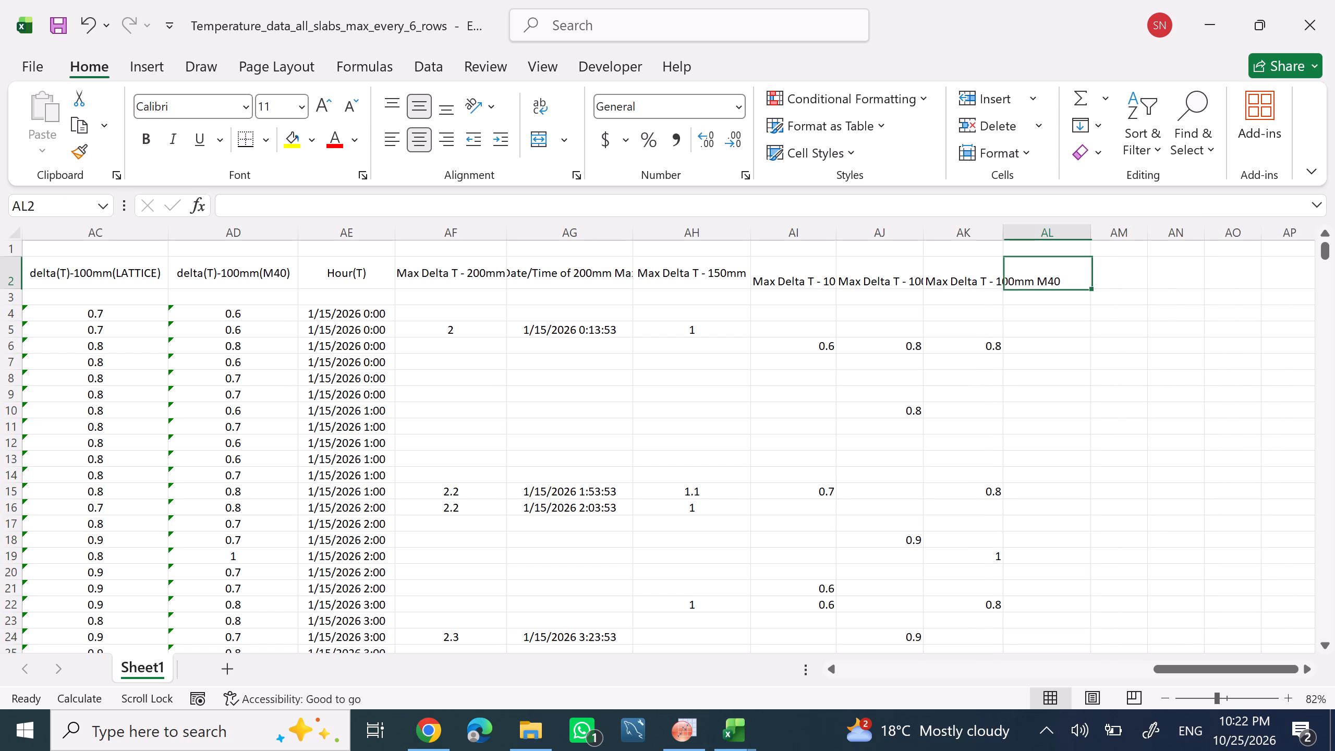
left_click(969, 267)
left_click(899, 278)
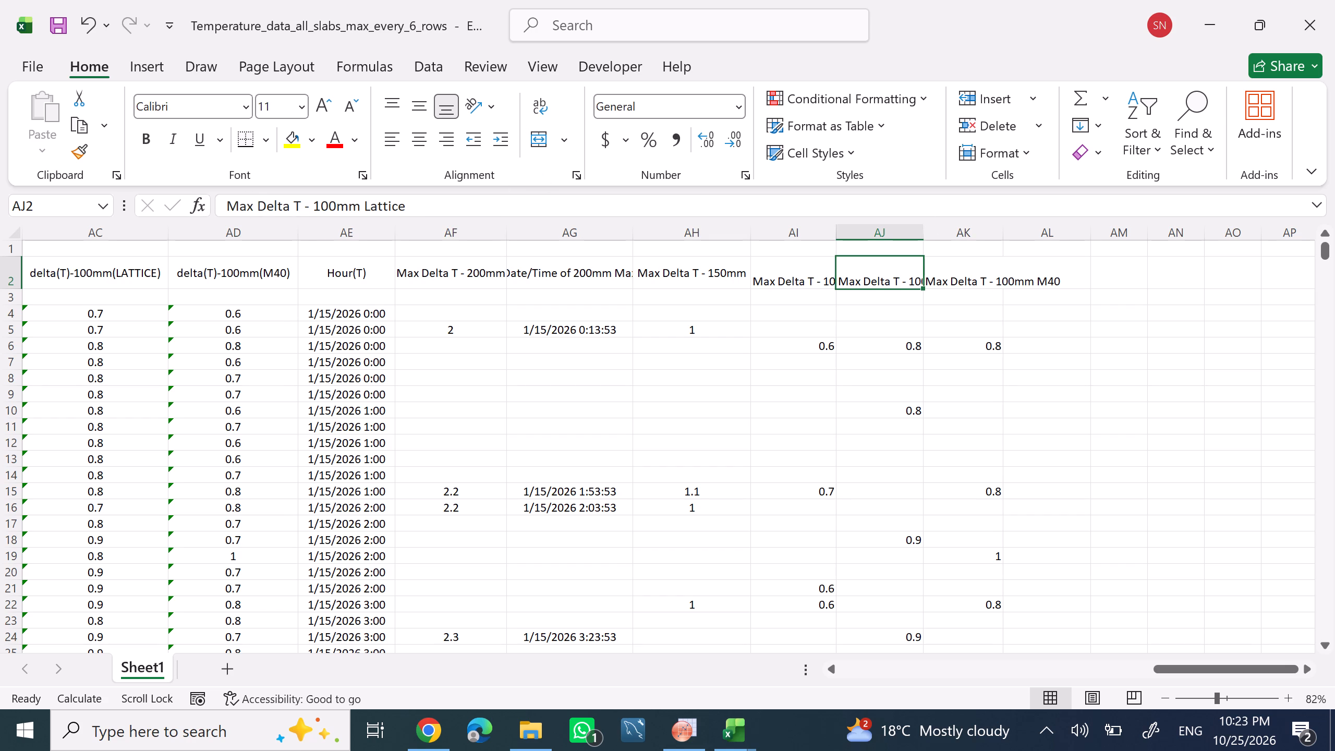
left_click_drag(925, 235, 982, 232)
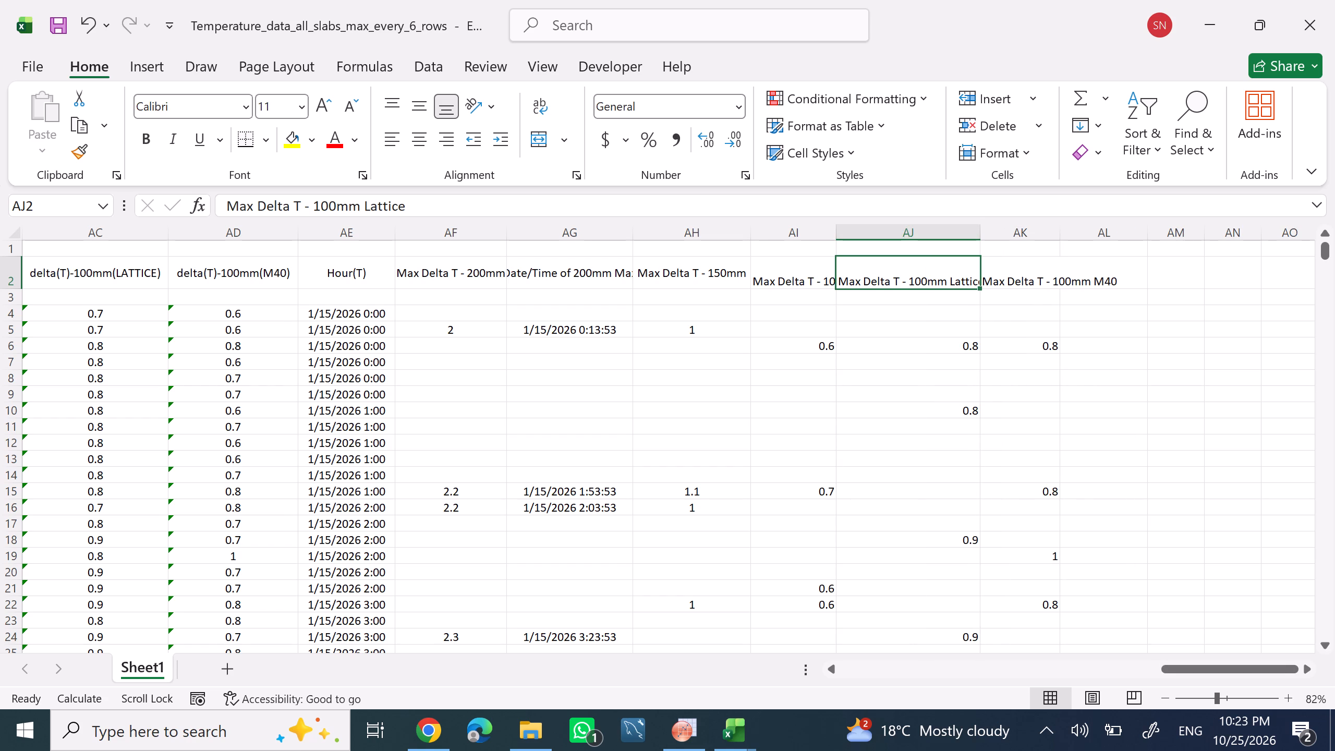
left_click_drag(979, 224, 1005, 224)
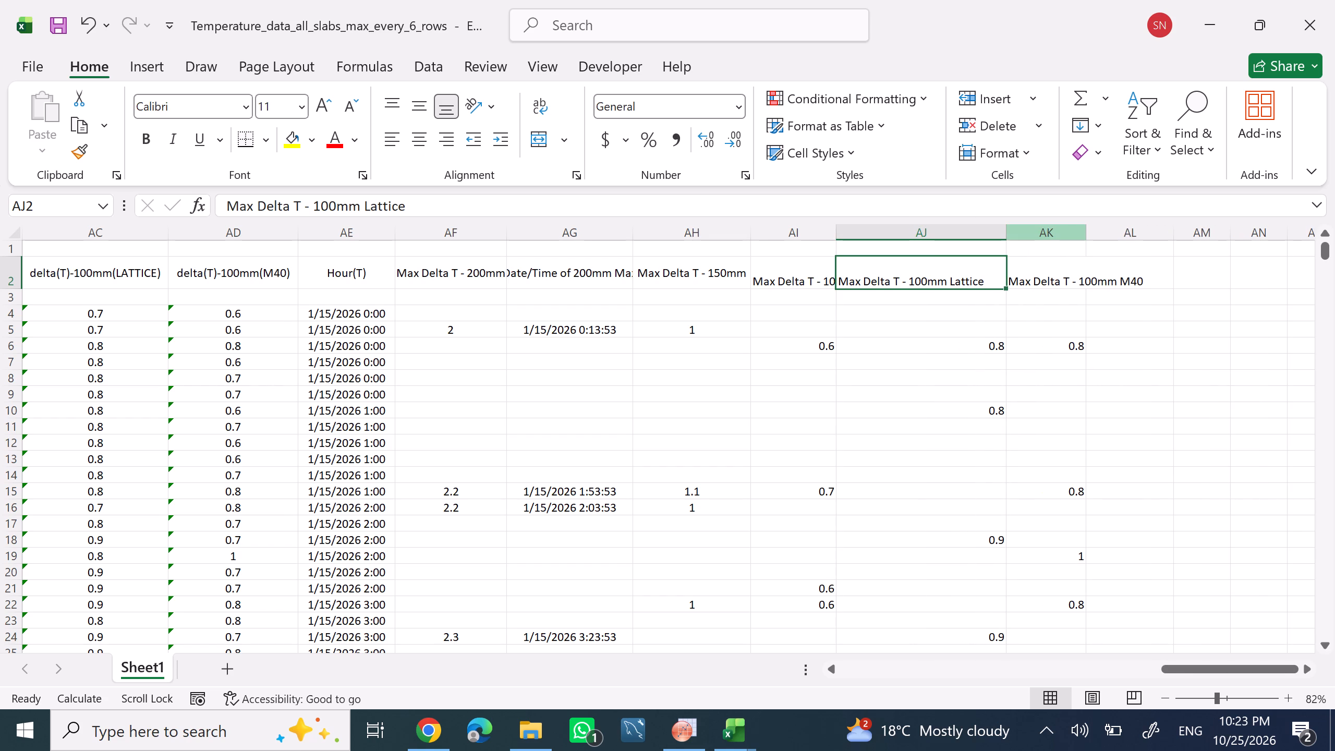
left_click_drag(1087, 232, 1187, 229)
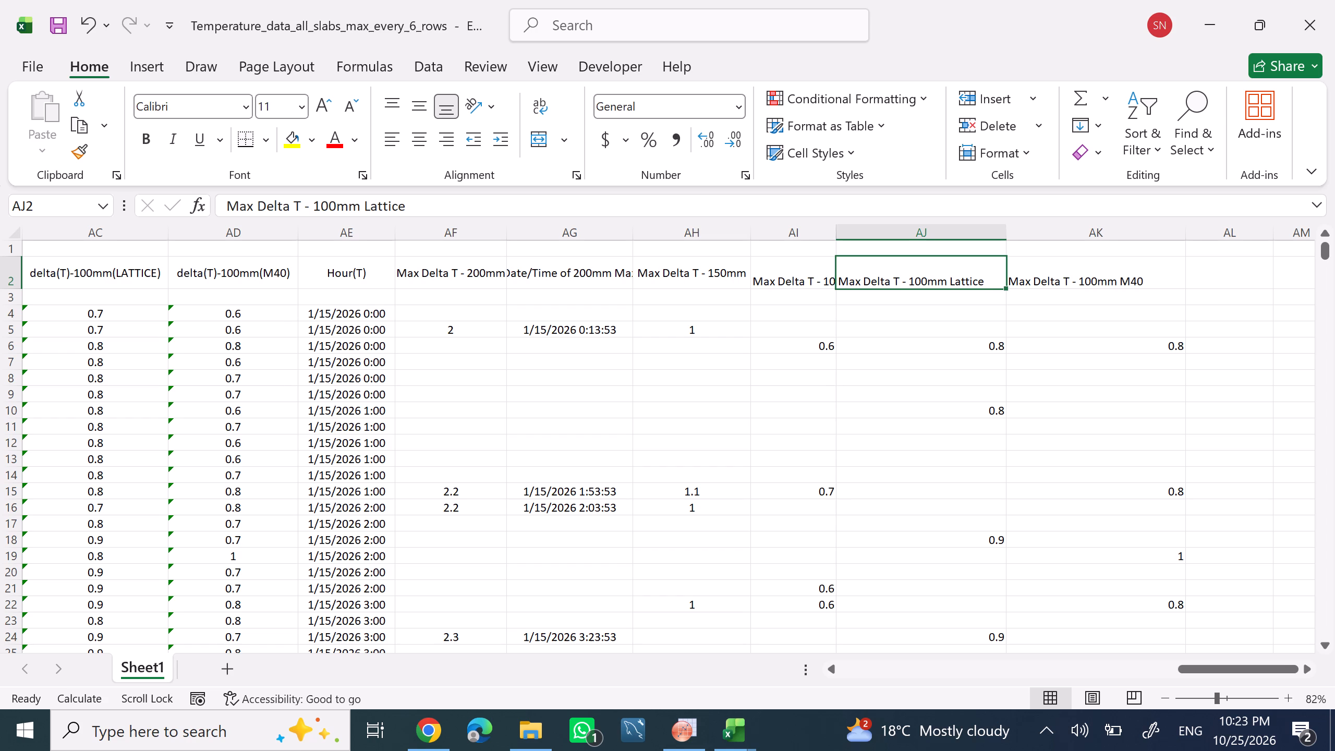
left_click_drag(838, 230, 894, 226)
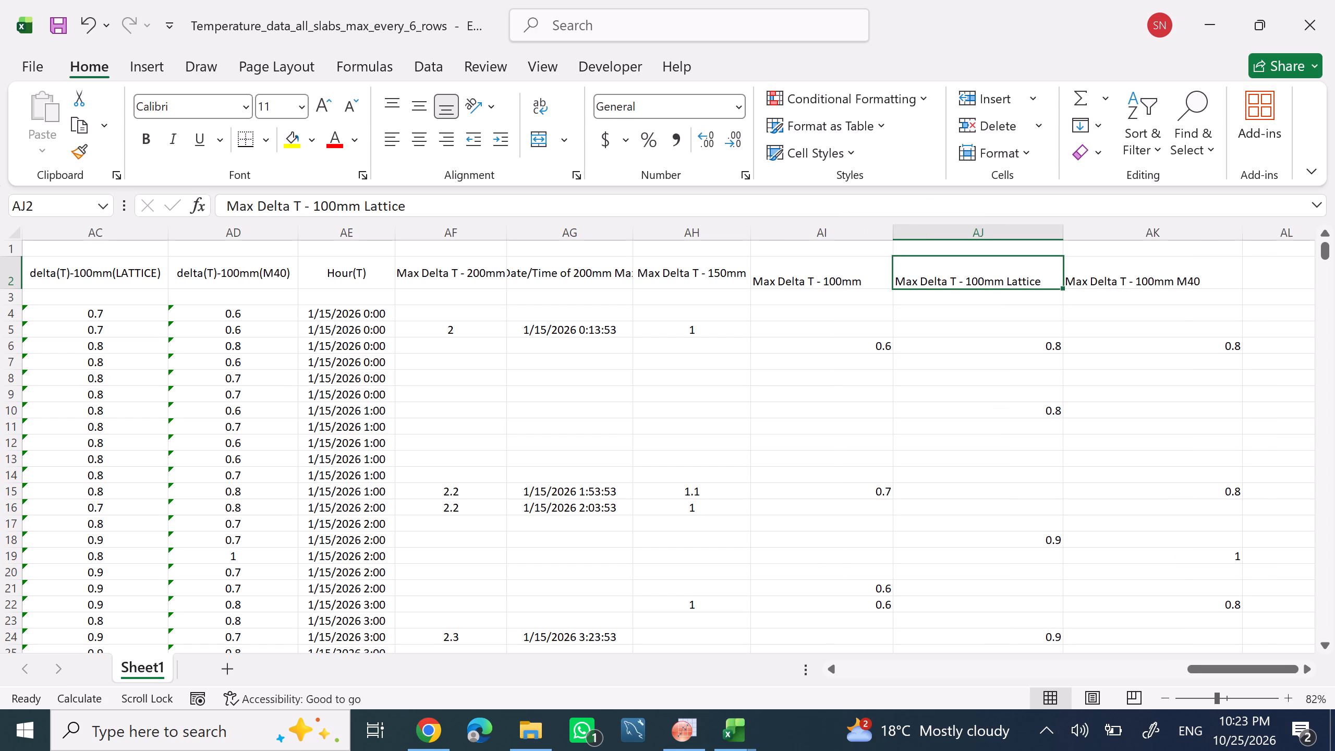
Centre the "Max Delta T - 100mm" header in AI2 horizontally and vertically.
left_click(785, 259)
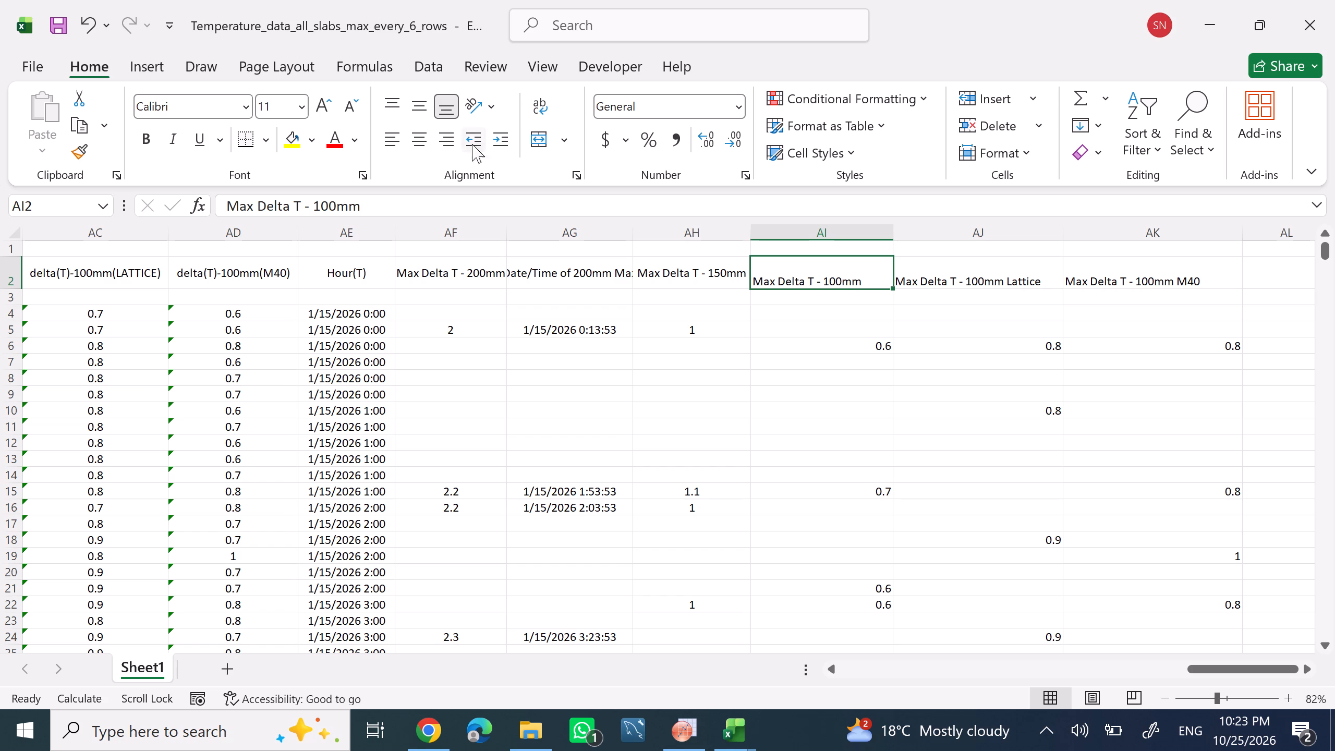
left_click(414, 142)
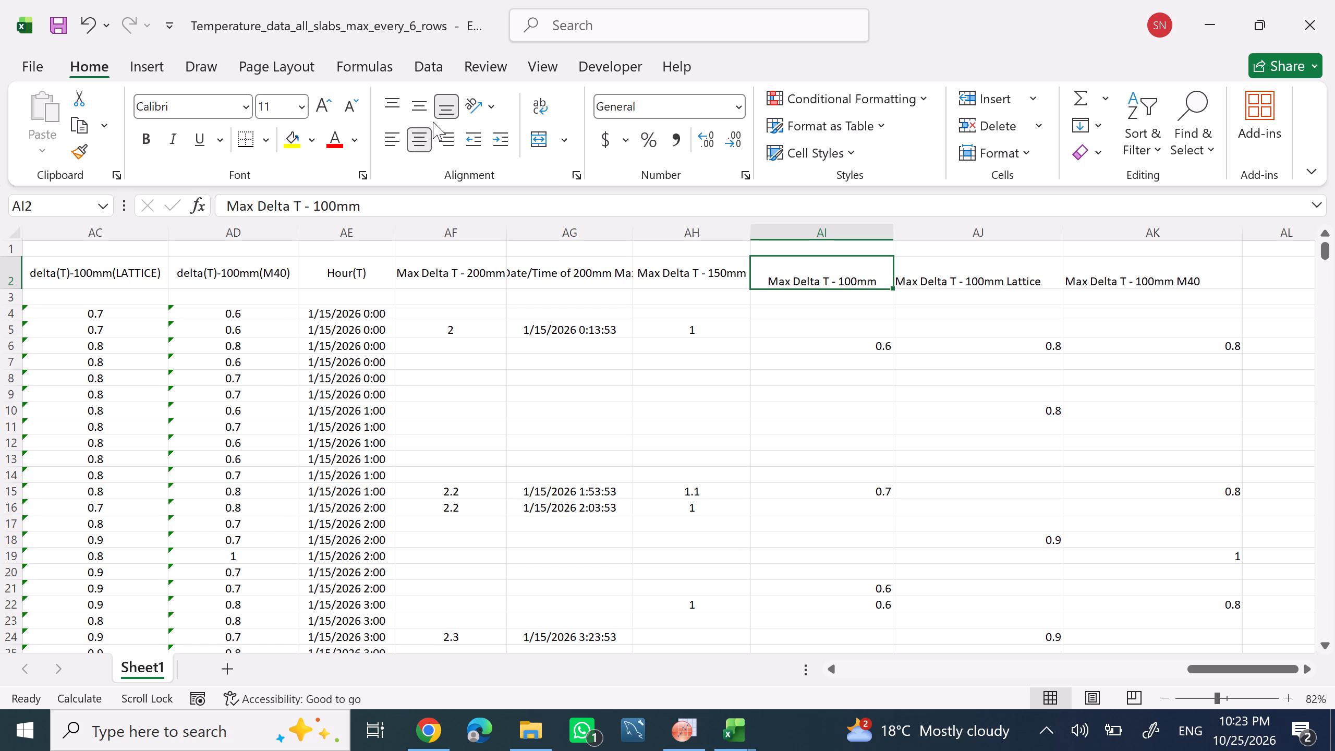
left_click(429, 108)
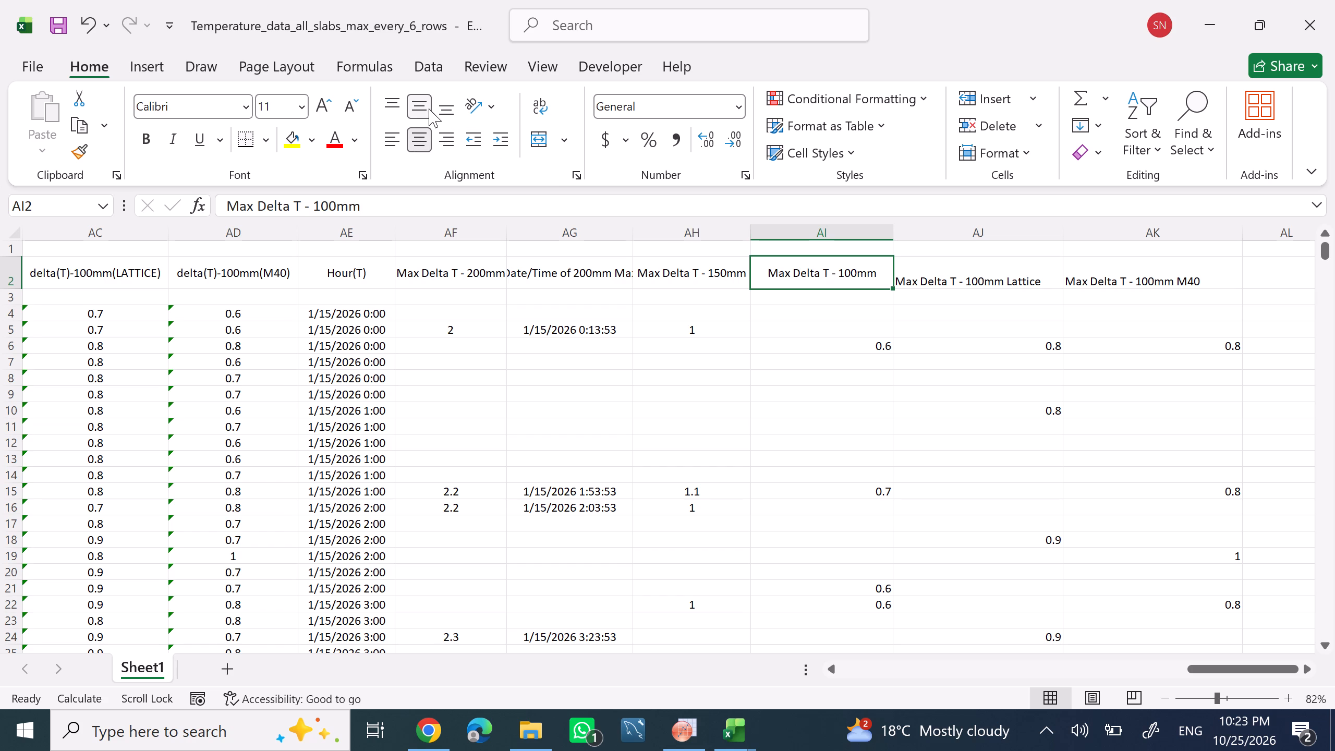
Centre the whole 100mm maximum column AI horizontally and vertically.
left_click(946, 274)
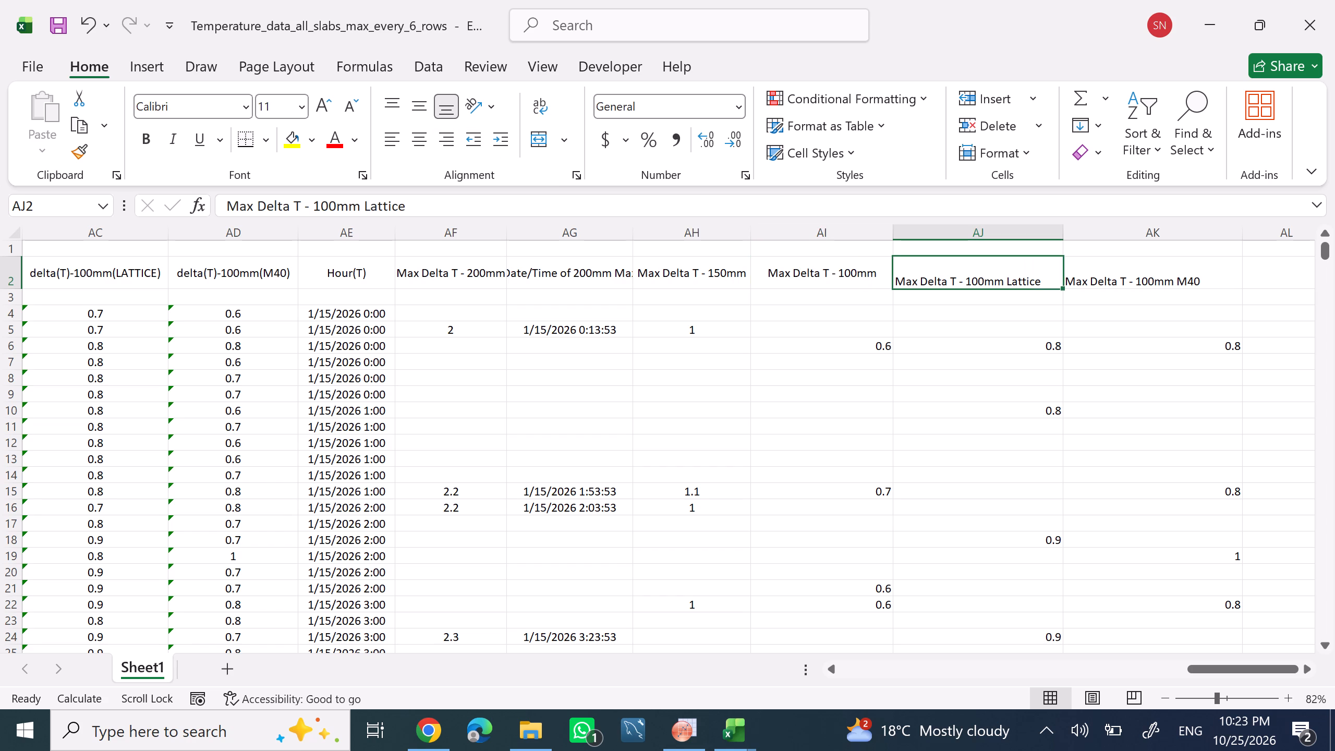
scroll(817, 271, "down", 9)
scroll(795, 302, "up", 12)
left_click(849, 253)
left_click(861, 232)
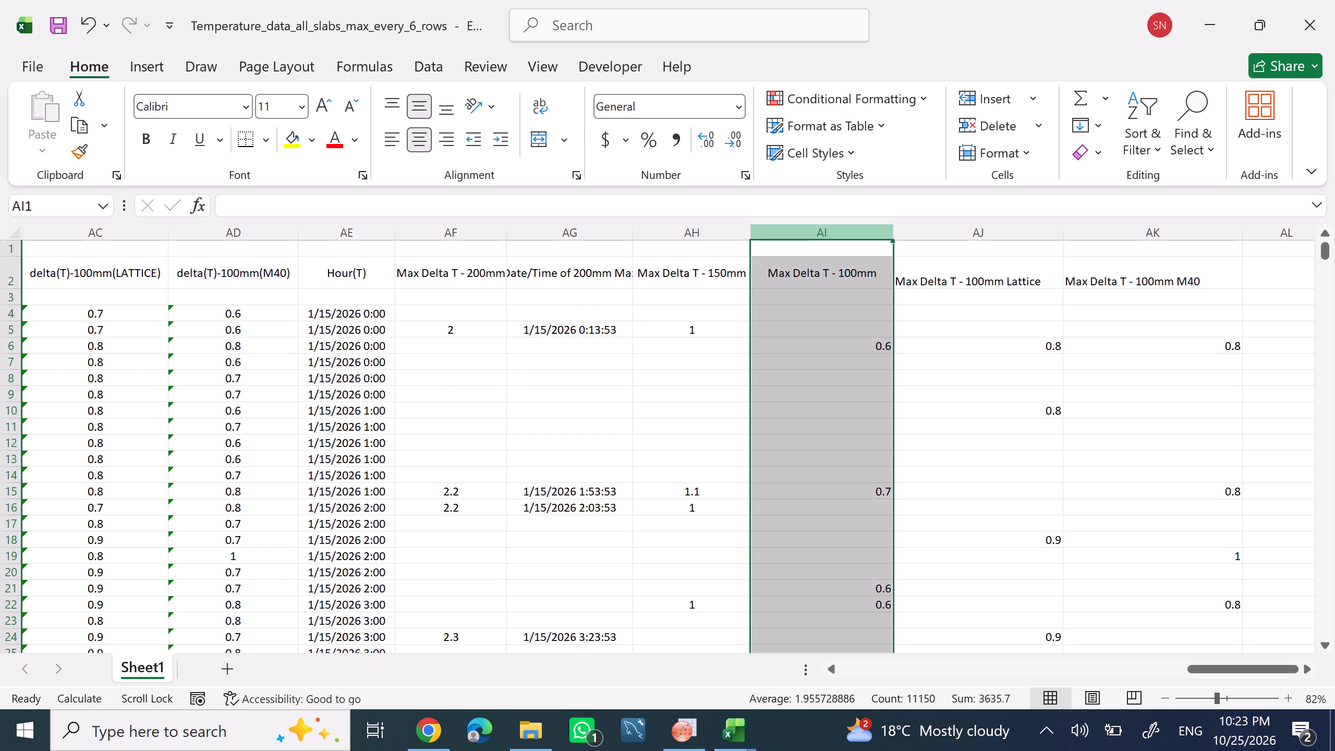
left_click(415, 100)
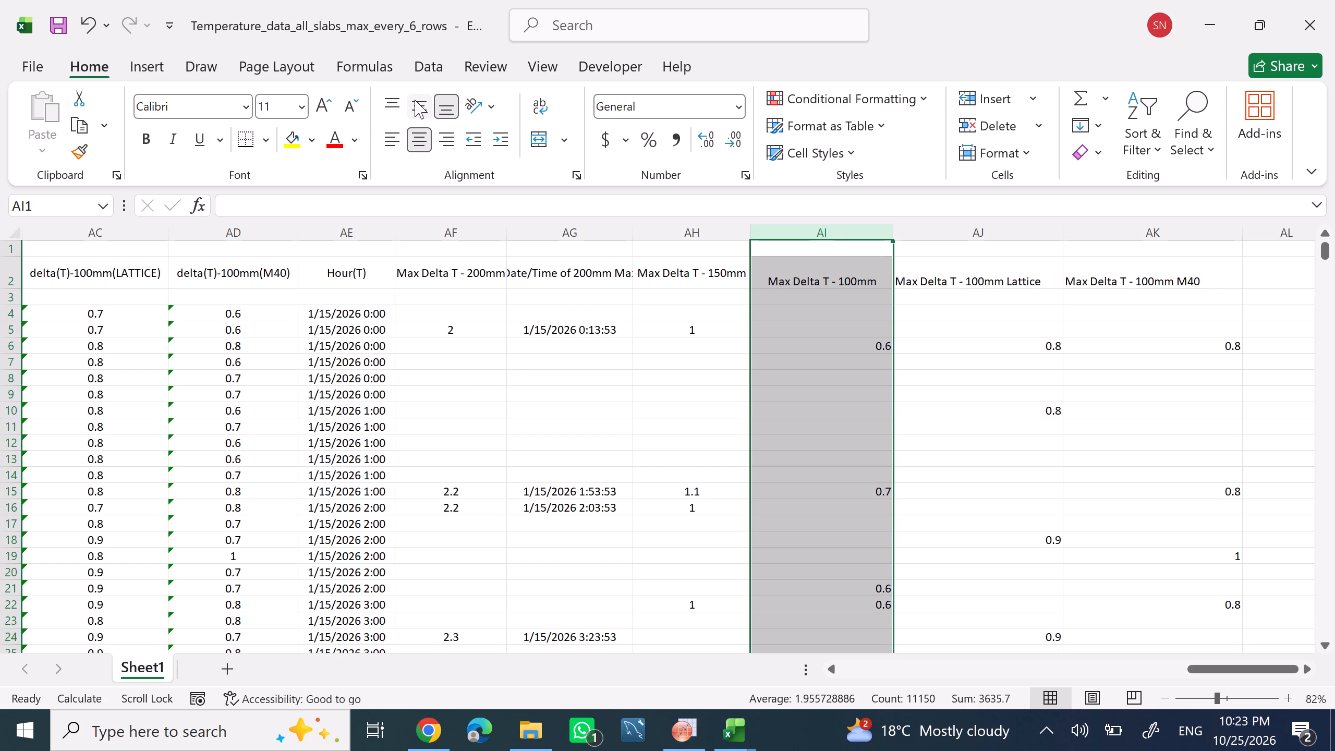
left_click(419, 134)
left_click(420, 106)
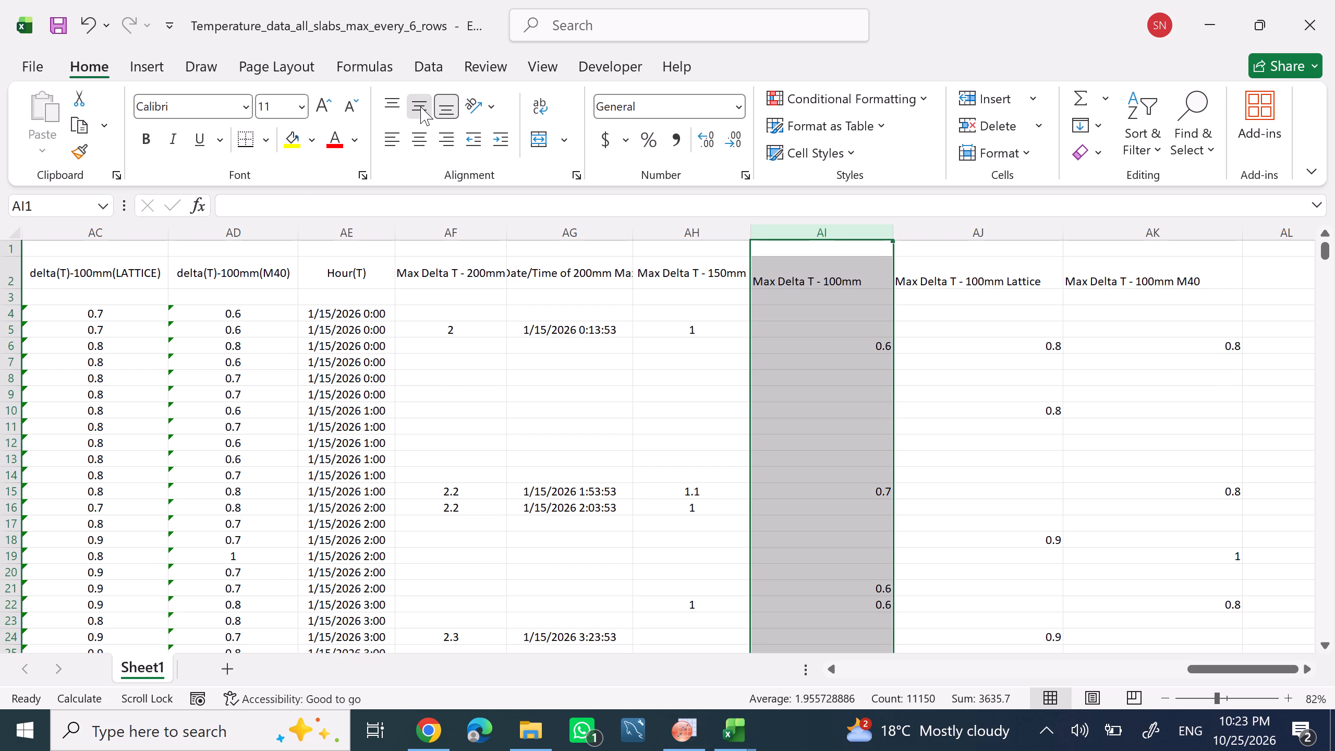
left_click(421, 132)
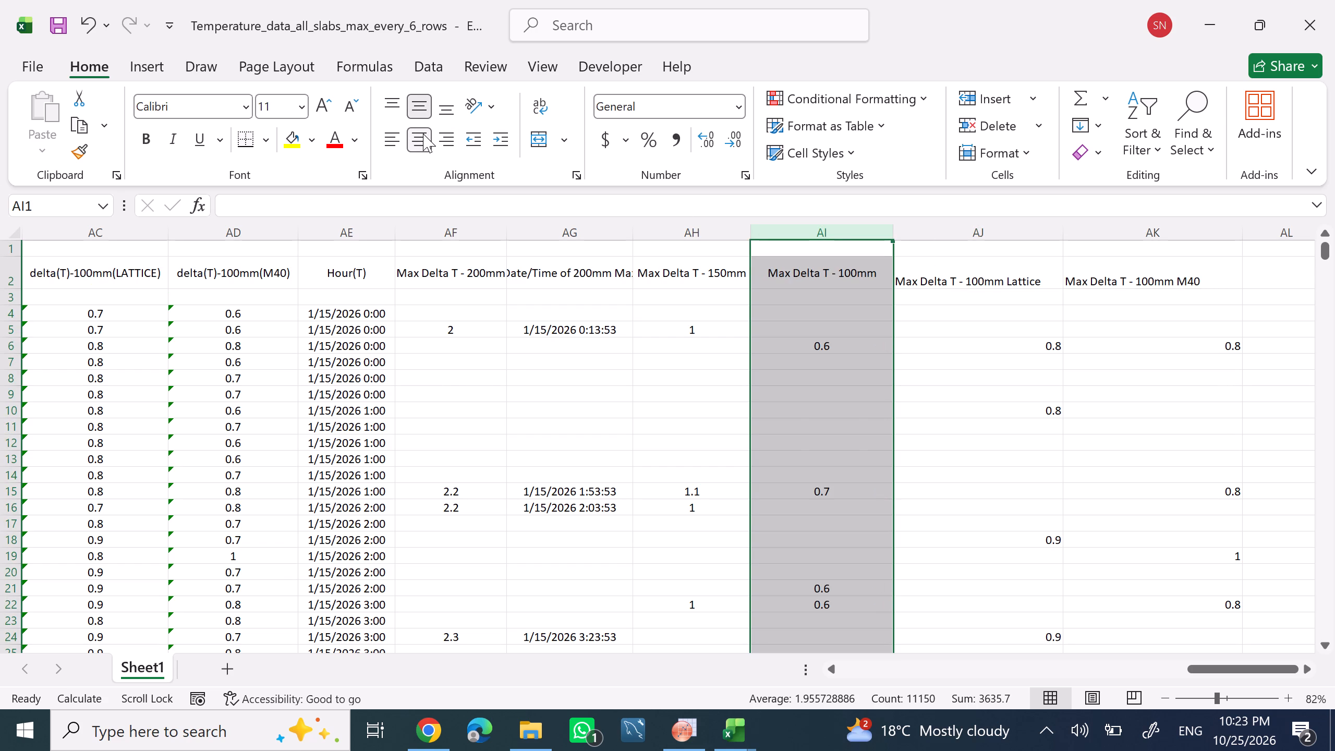
Centre the whole "Max Delta T - 100mm Lattice" column AJ horizontally and vertically.
left_click(974, 255)
left_click(975, 232)
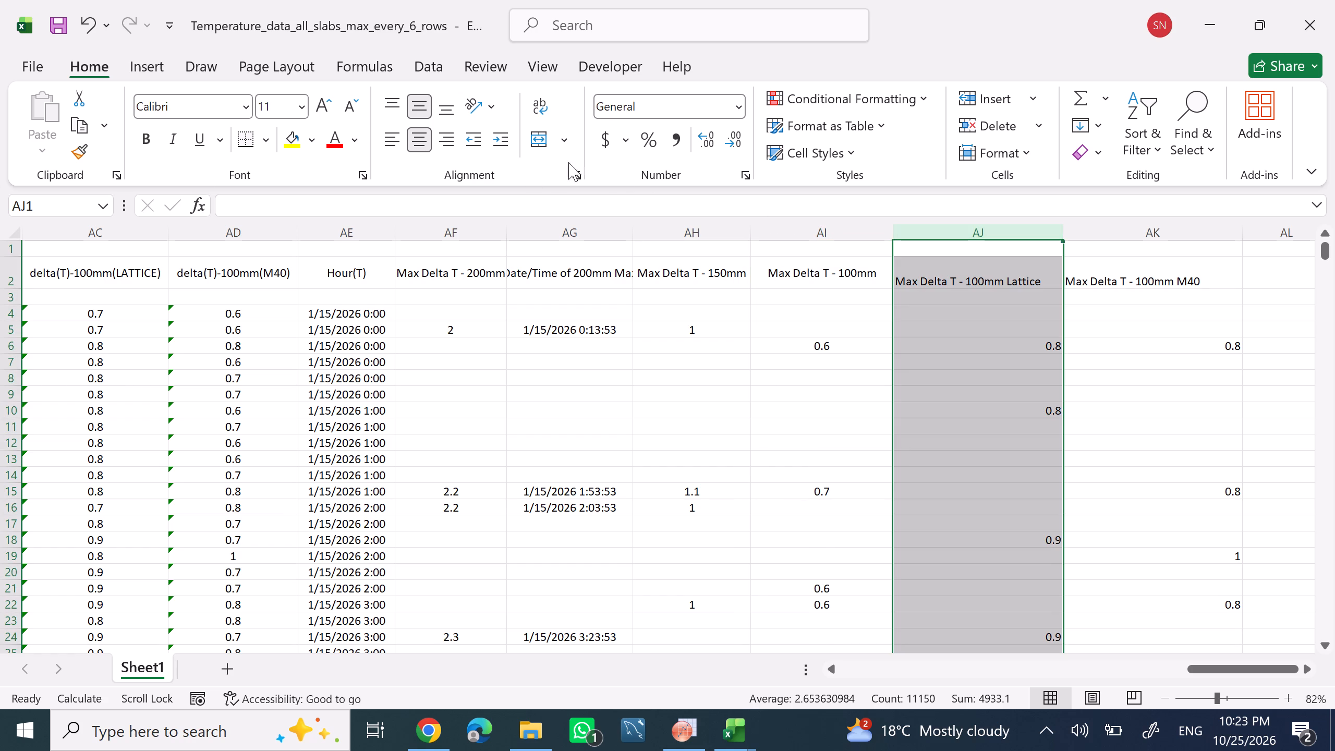
left_click(441, 113)
left_click(411, 106)
left_click(412, 147)
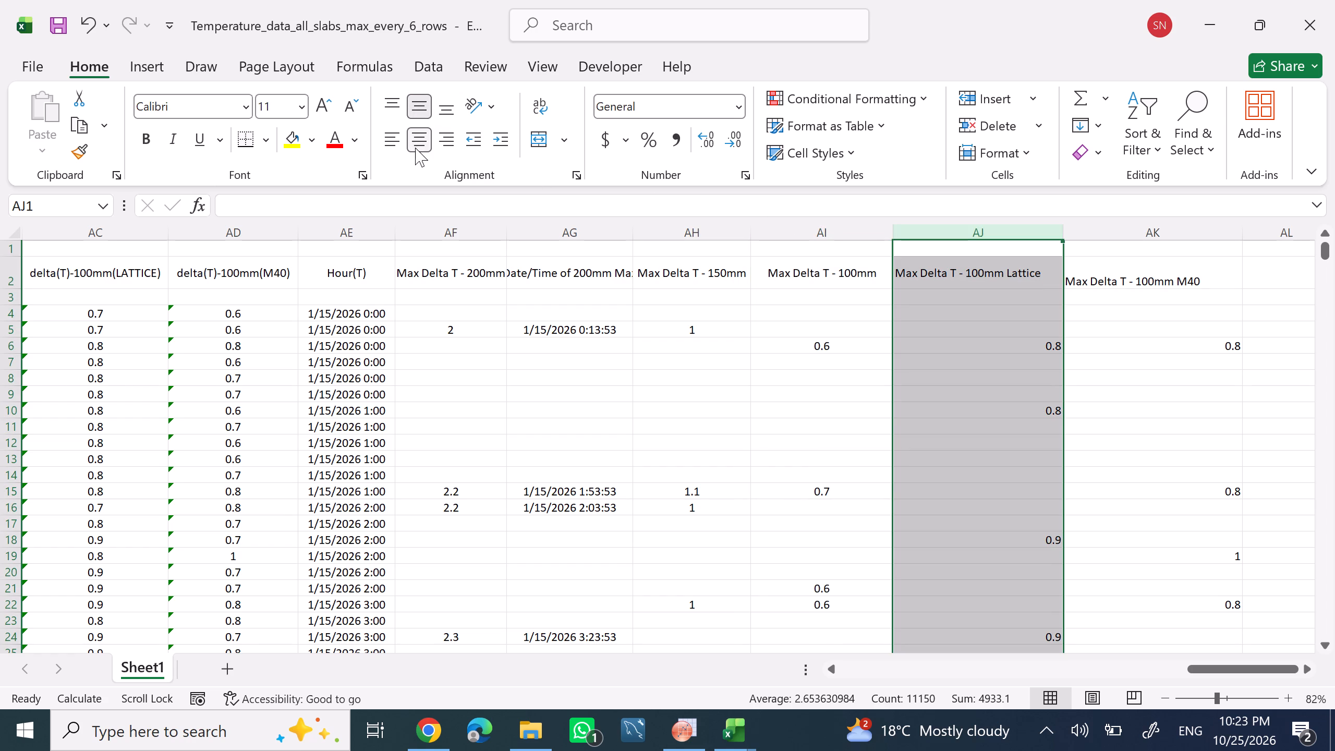
left_click(421, 131)
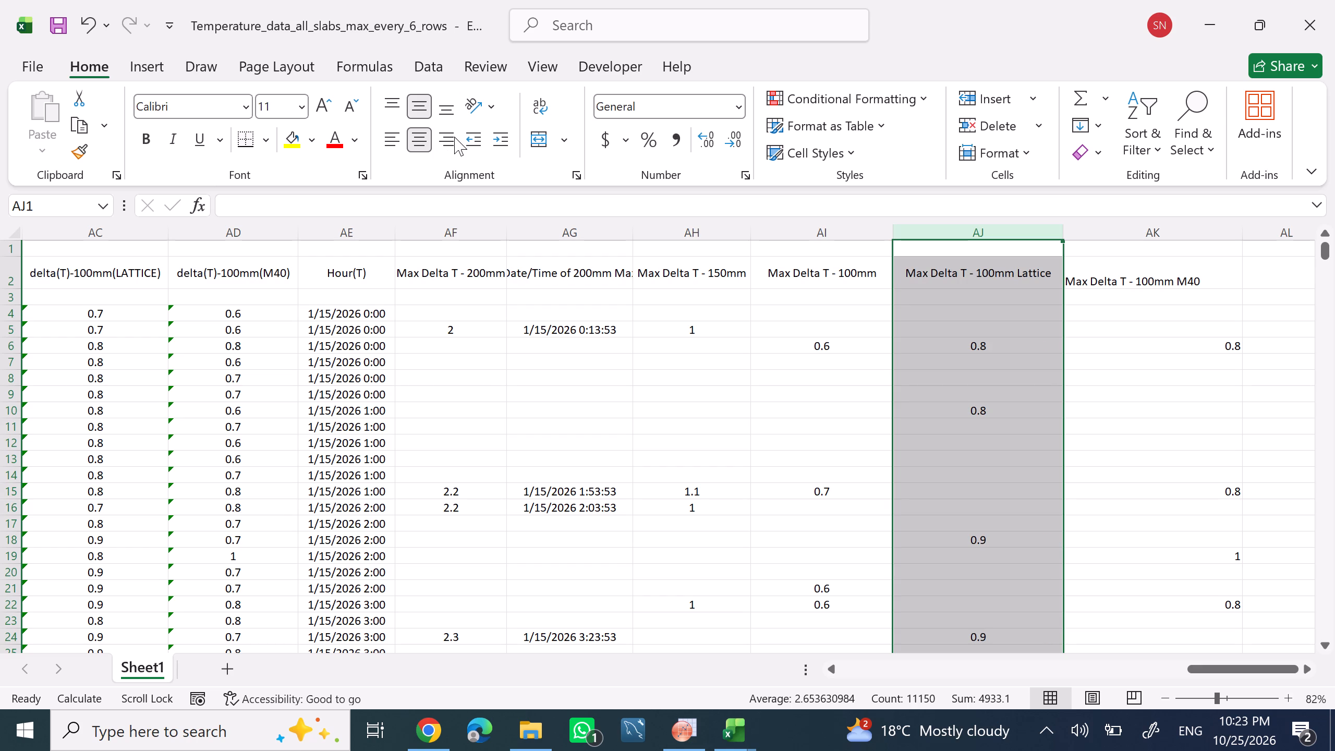
Centre the whole "Max Delta T - 100mm M40" column AK horizontally and vertically.
left_click(1125, 242)
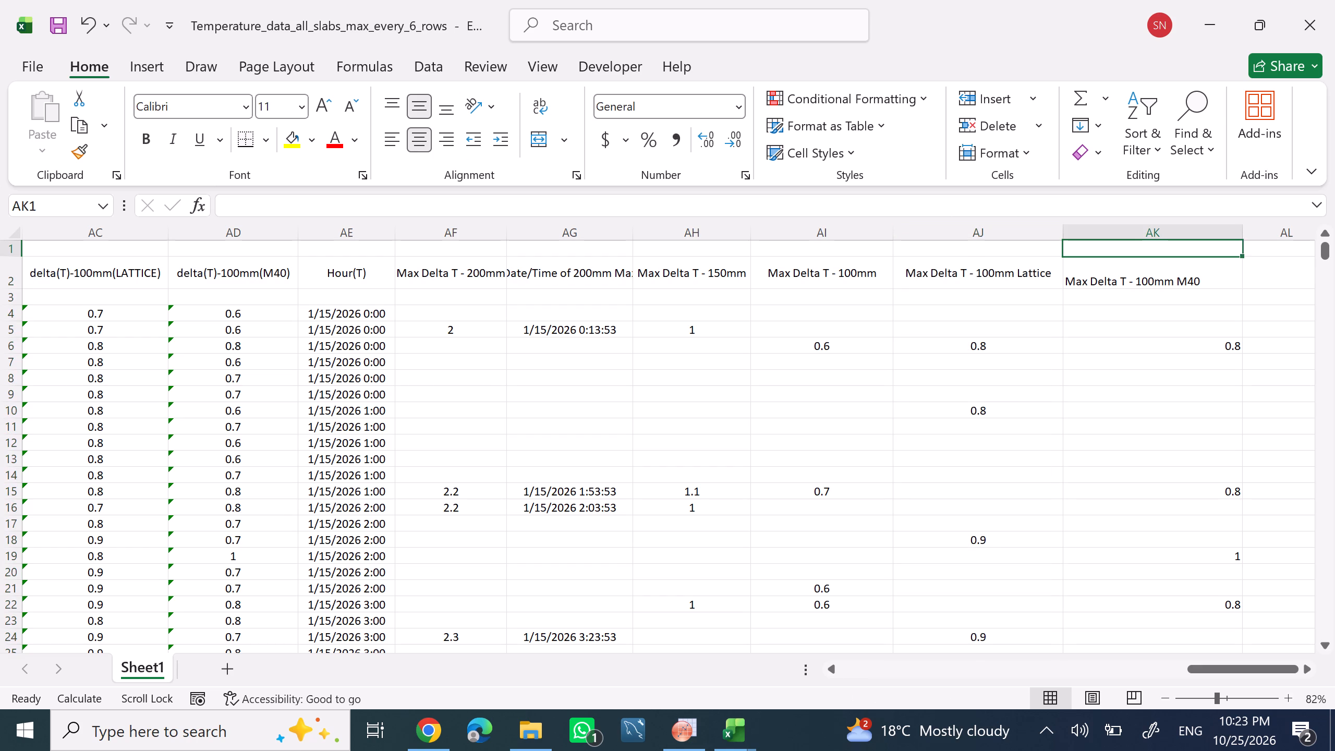
left_click(1122, 235)
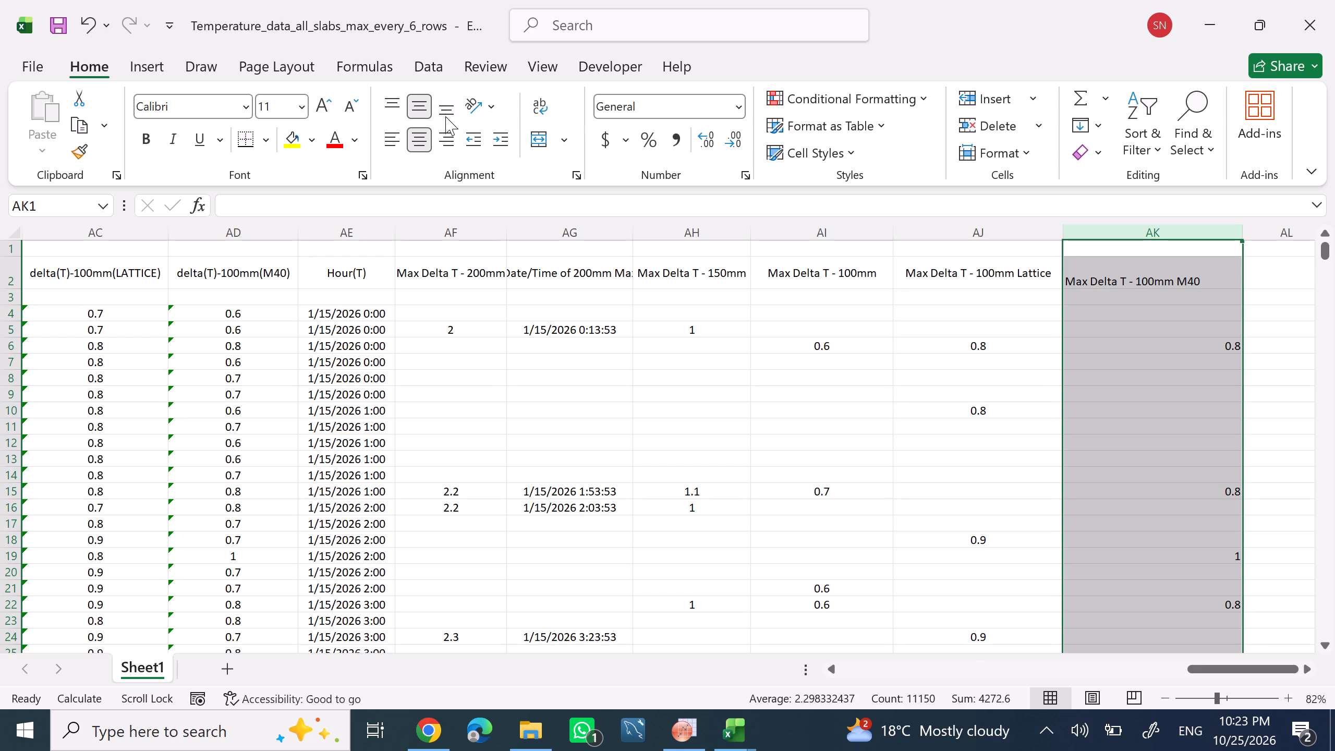
left_click(444, 146)
left_click(415, 138)
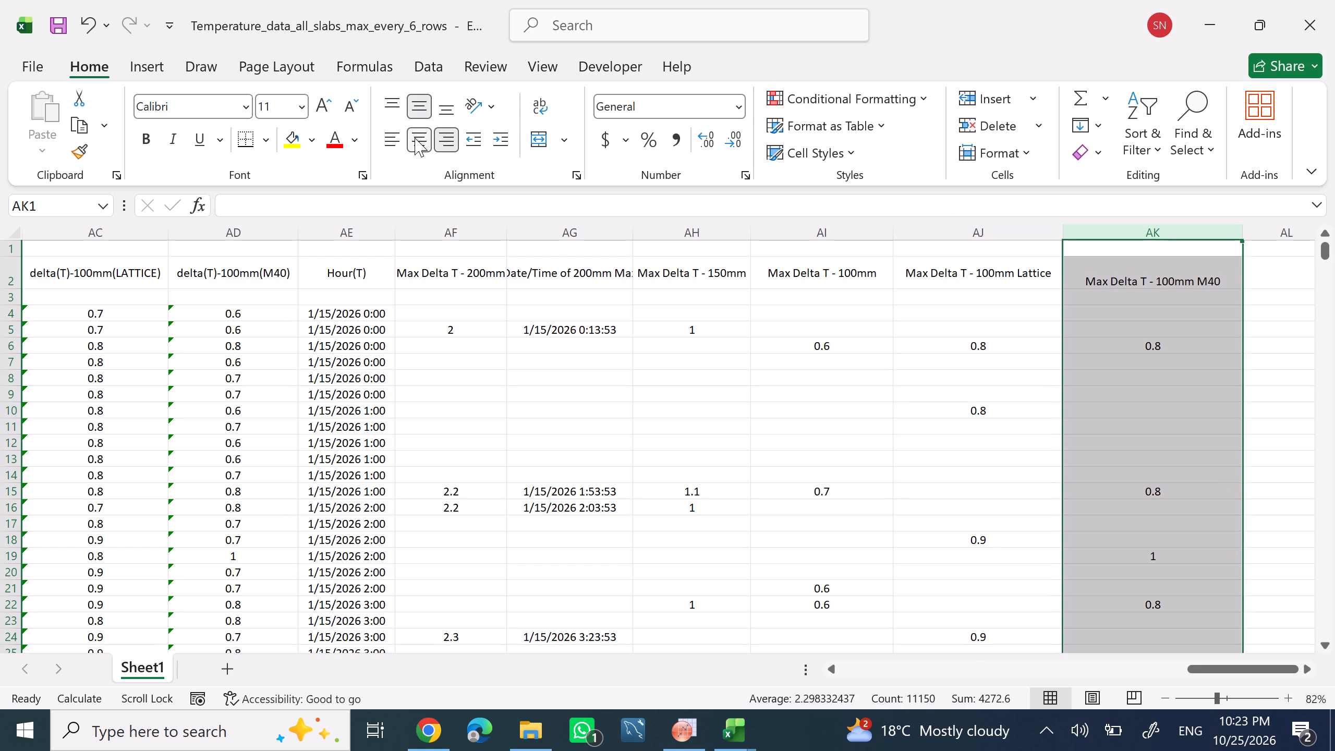
left_click(420, 113)
left_click(414, 107)
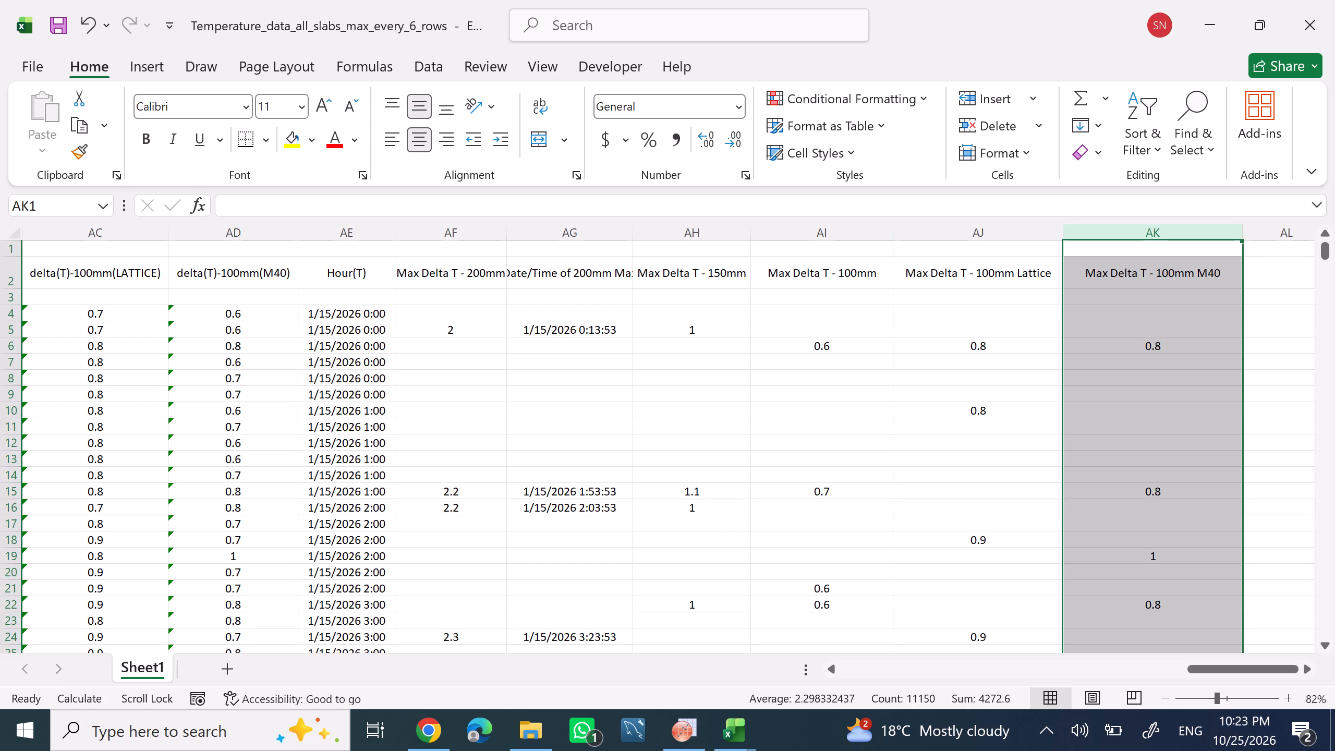
left_click(1280, 307)
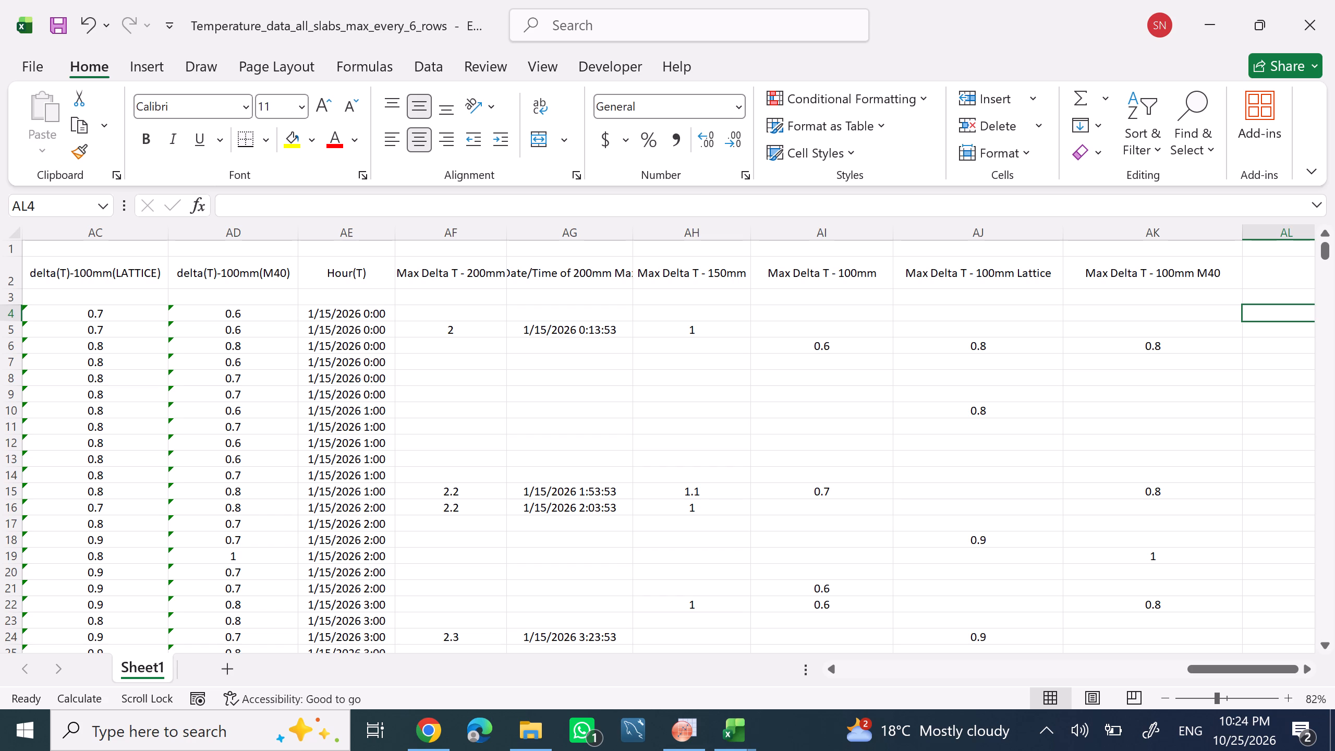
Delete the "Date/Time of 200mm Max" column AG from the sheet.
left_click(568, 279)
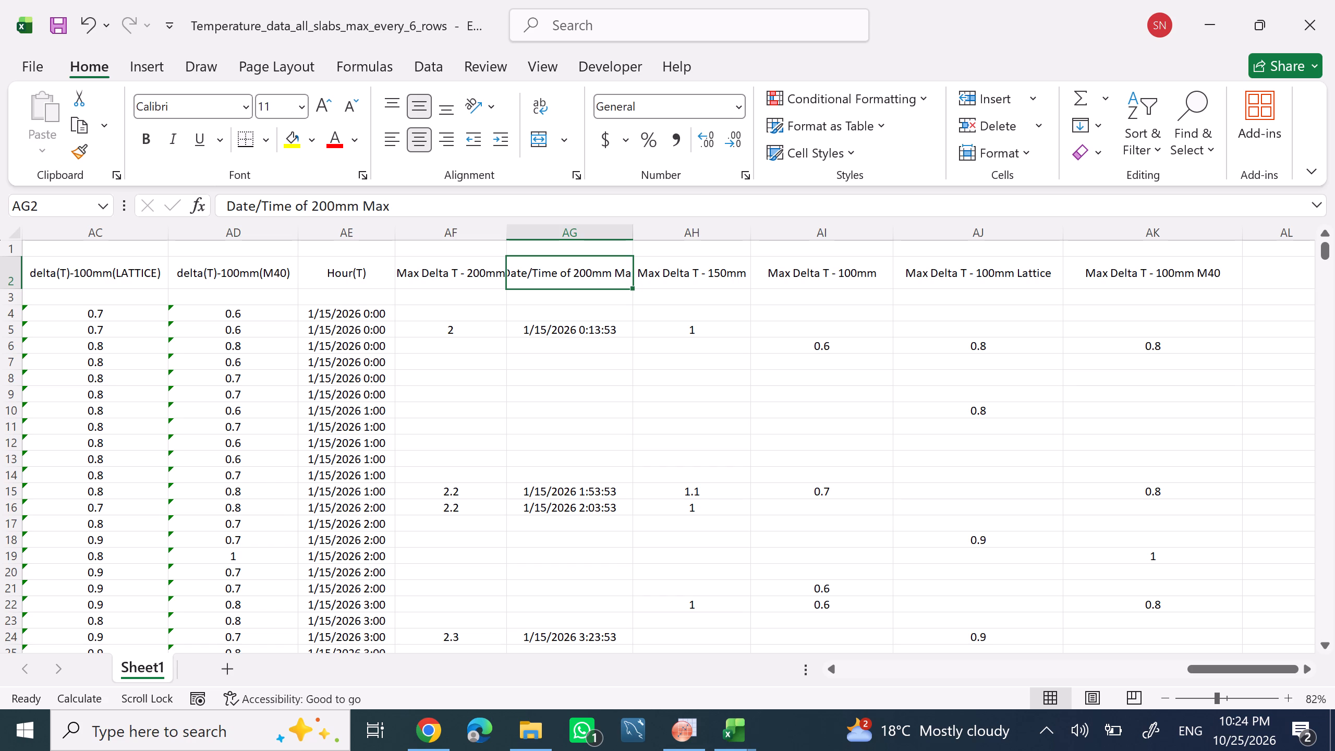
left_click(603, 329)
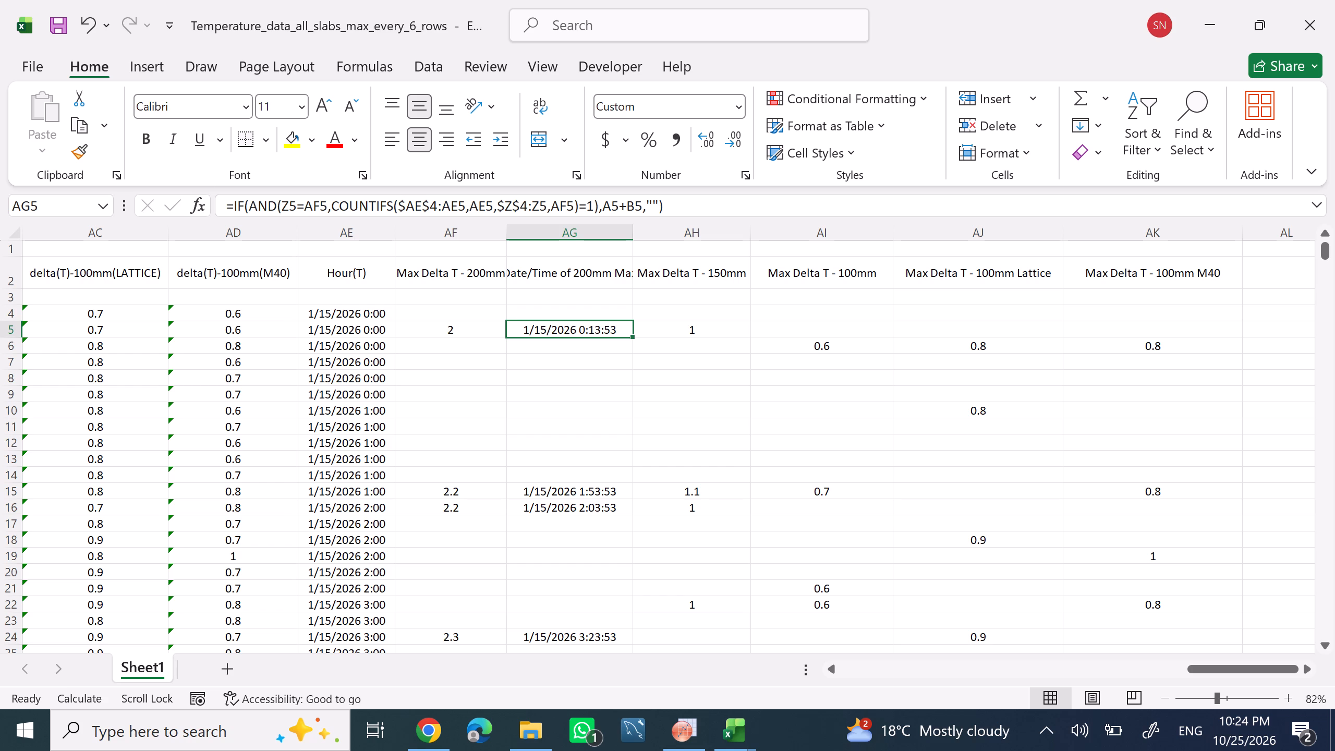
left_click(615, 235)
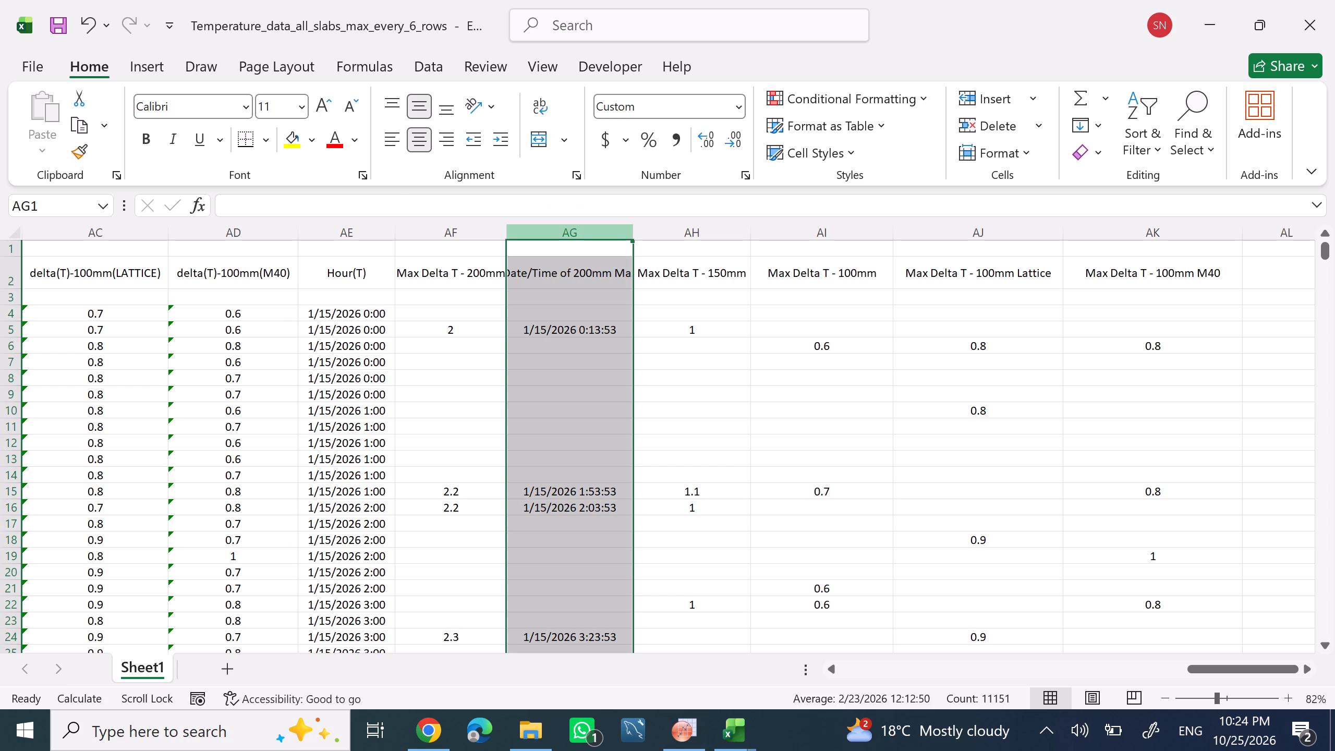
right_click(615, 235)
left_click(594, 239)
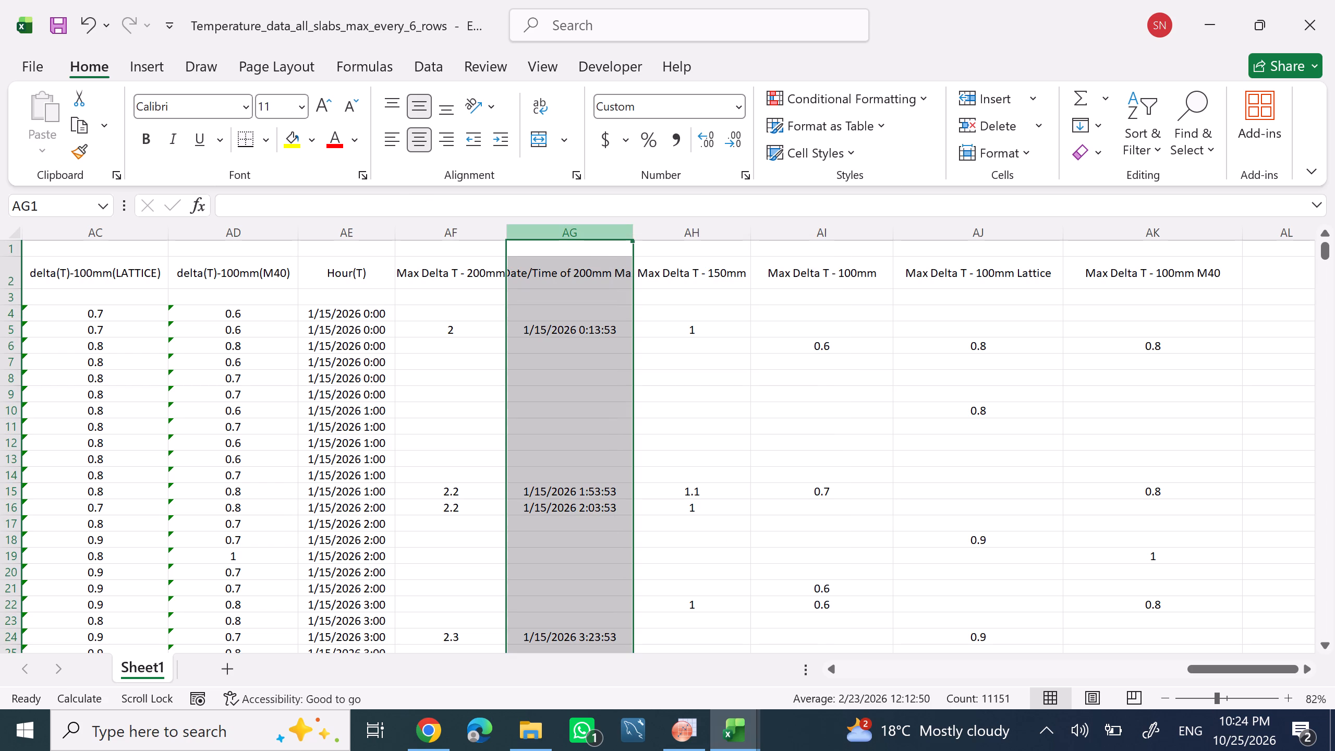
left_click(978, 123)
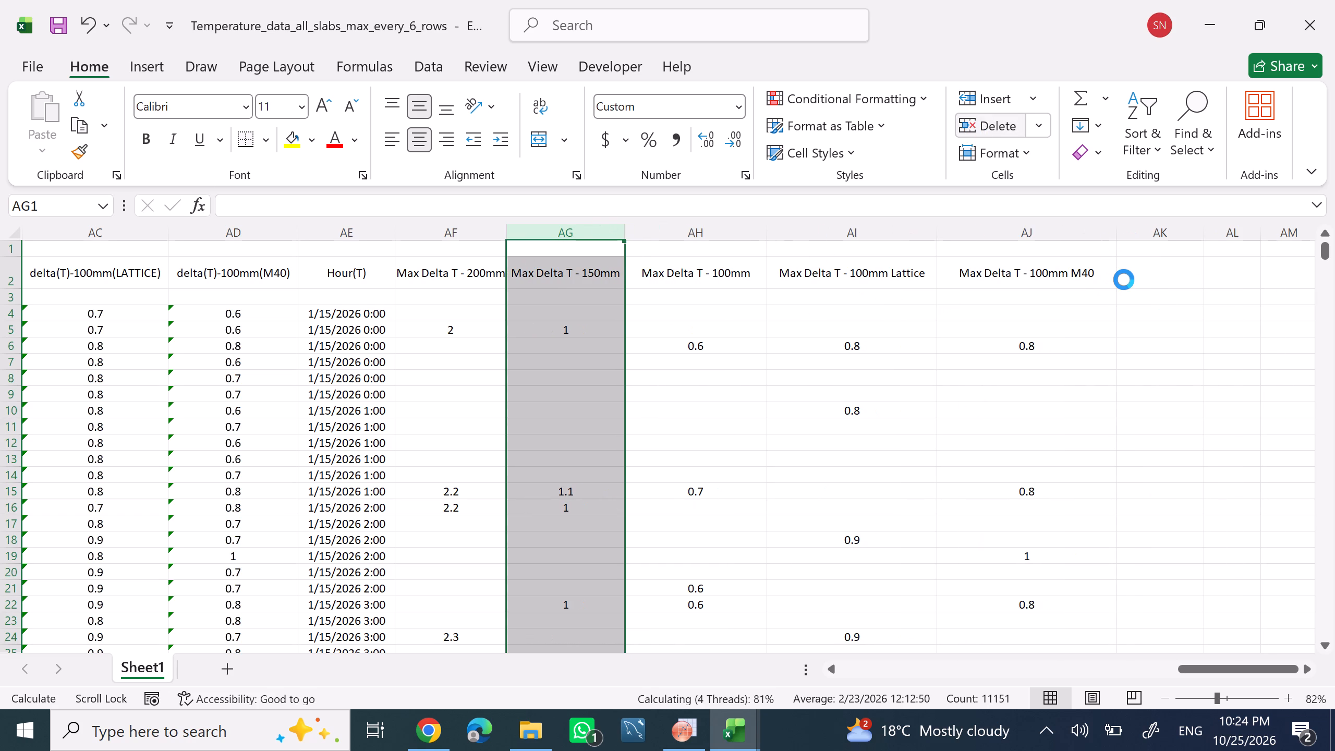
Look down the rows of the Max Delta T columns AF to AJ to check their hourly maximum values.
left_click(1137, 271)
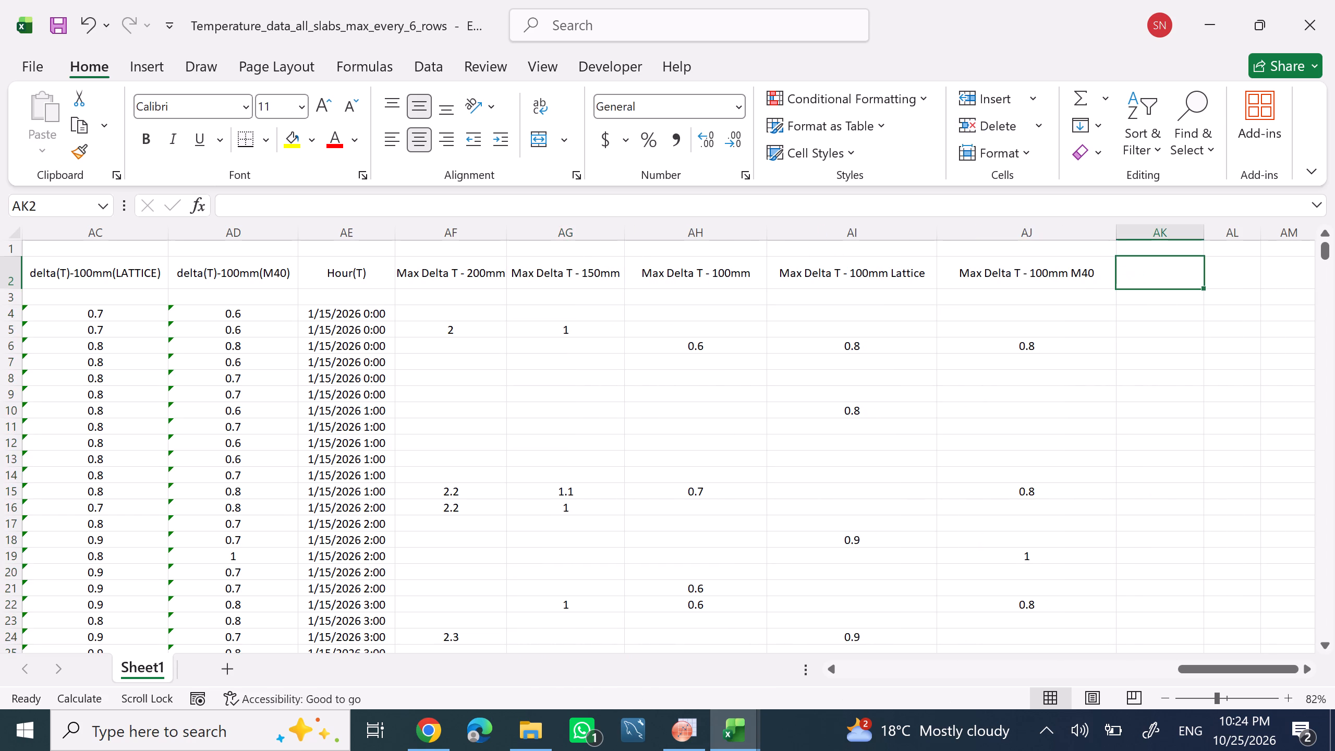
scroll(494, 453, "down", 9)
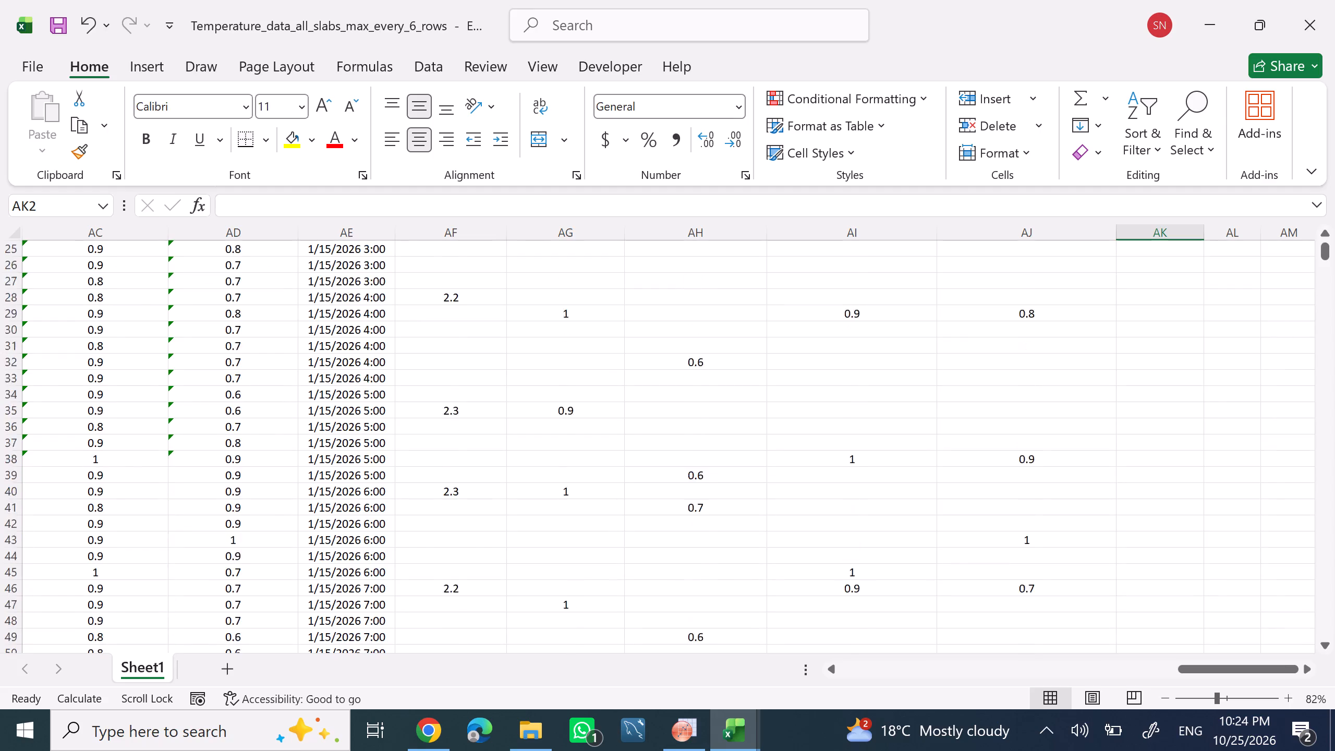
scroll(494, 453, "down", 15)
scroll(493, 453, "up", 1)
scroll(493, 453, "down", 20)
scroll(493, 453, "down", 4)
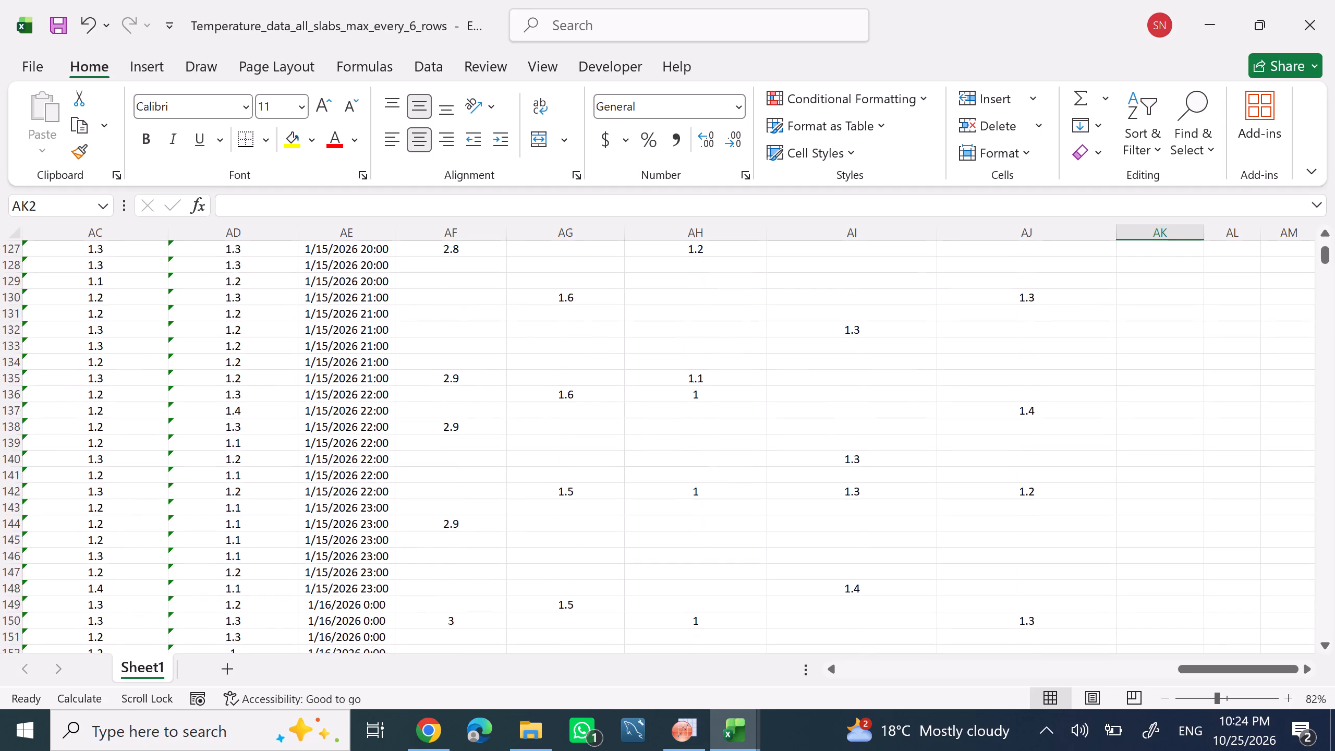
scroll(492, 454, "down", 18)
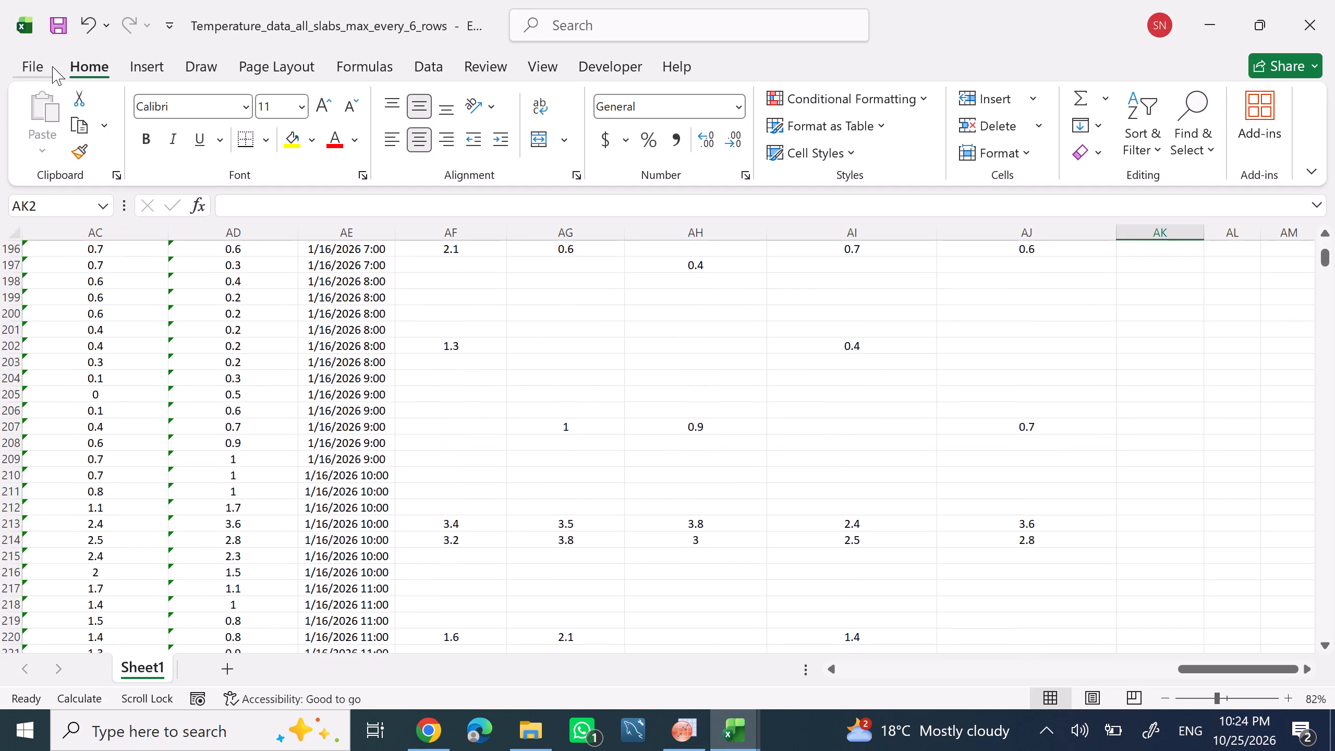
Save the workbook in Downloads as Temperature_data_all_slabs_max_every_6_rows, replacing the existing file.
left_click(17, 65)
left_click(64, 344)
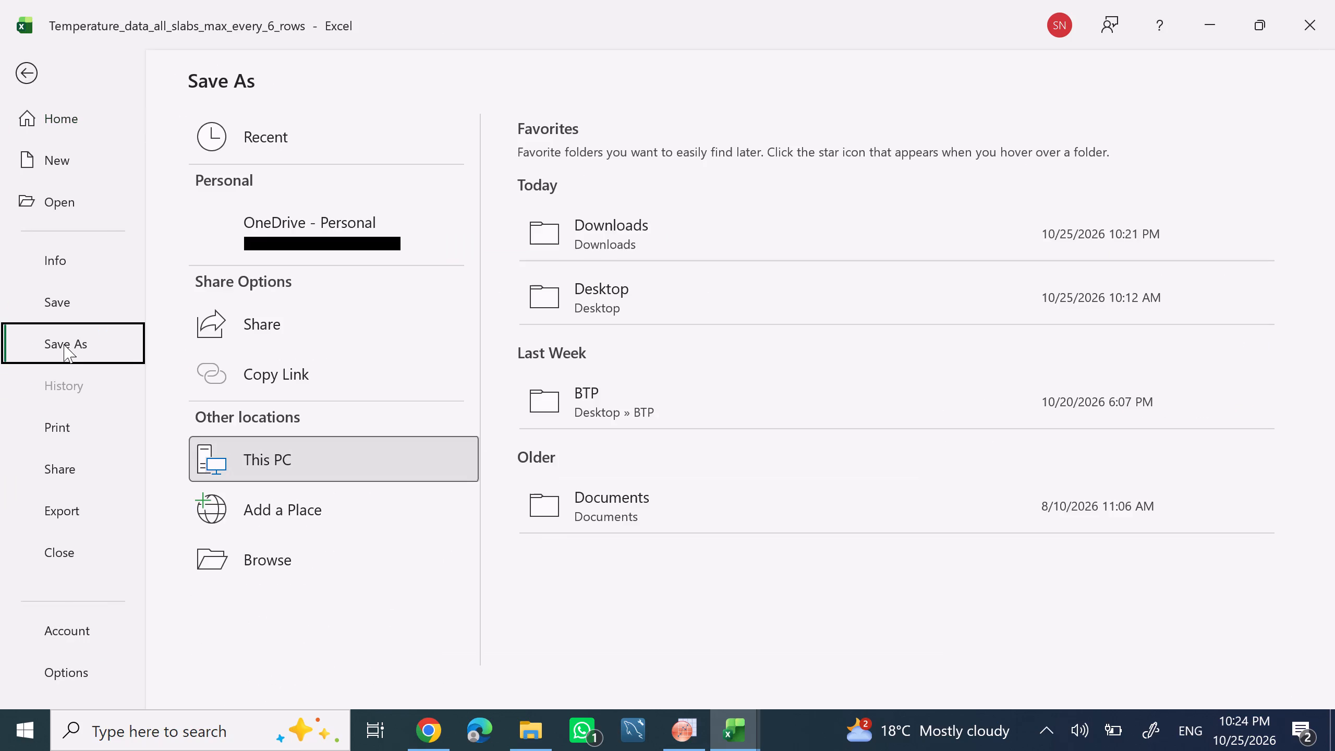
left_click(693, 234)
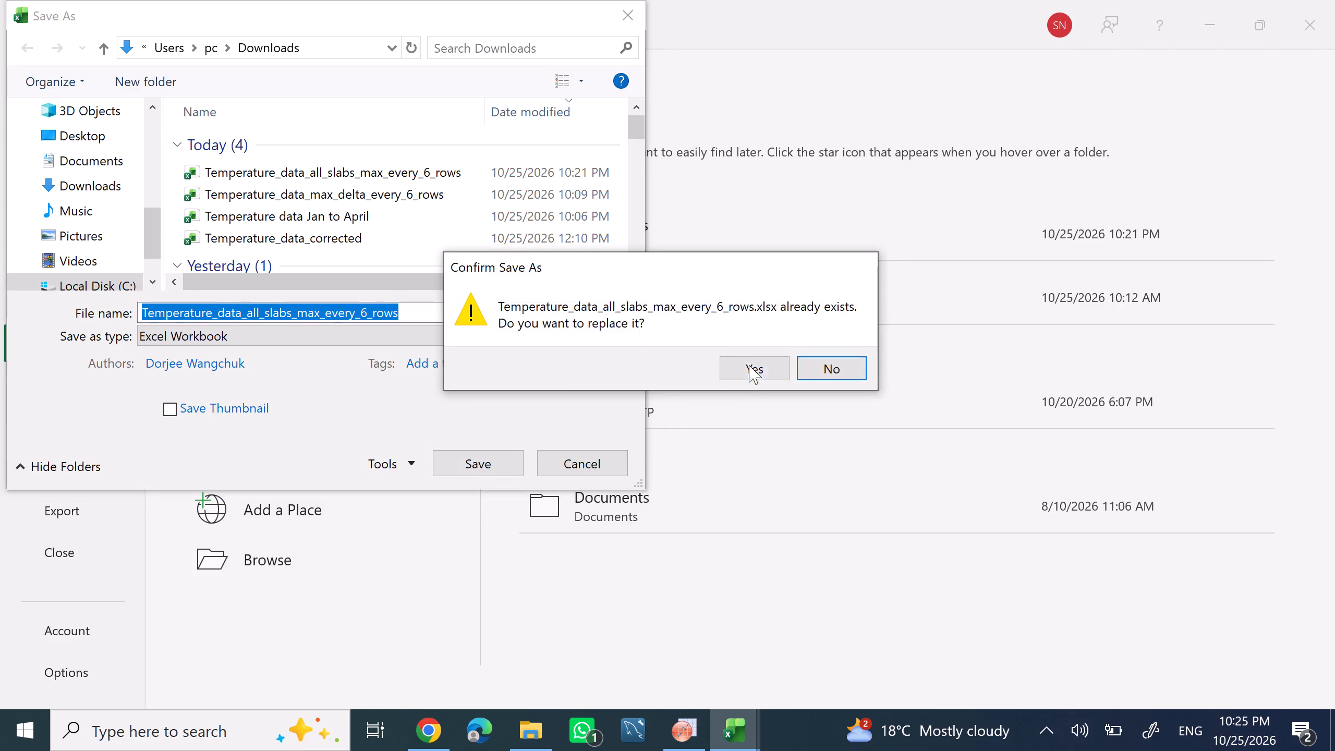
left_click(749, 365)
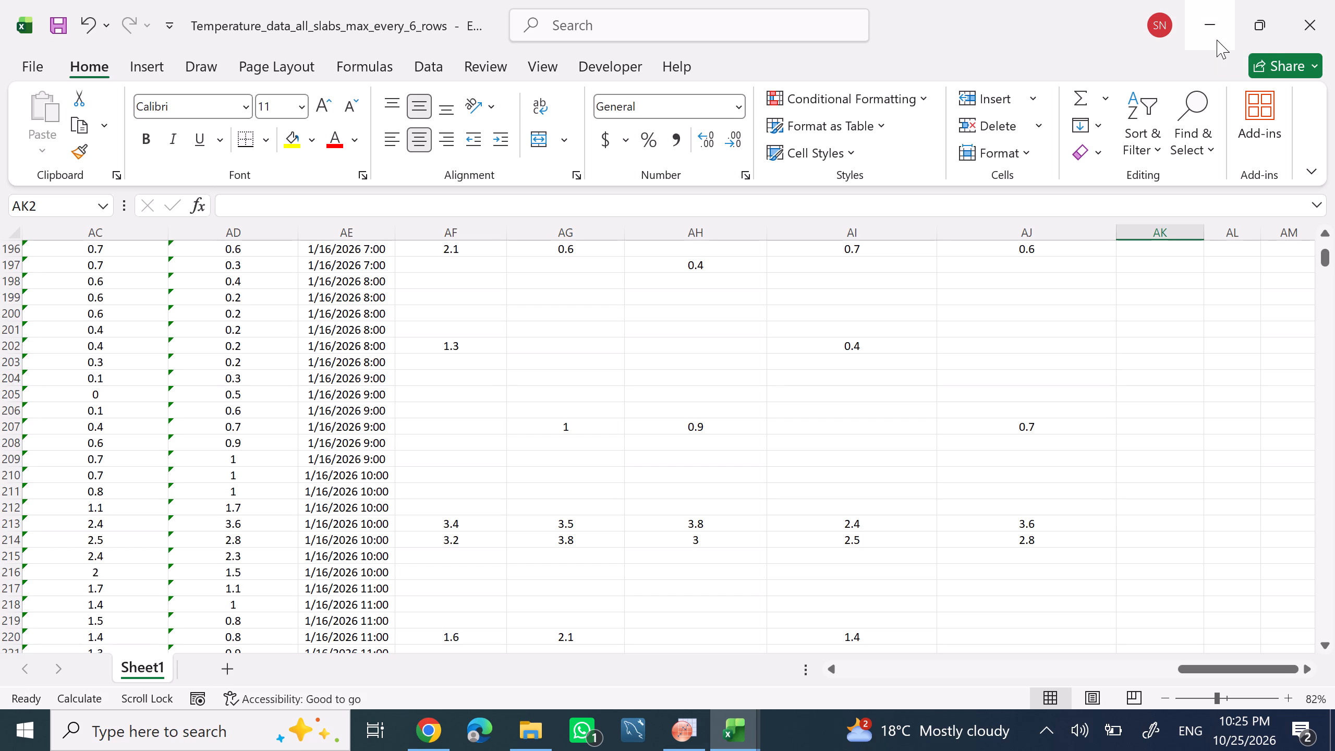
Minimise the open workbook and browser windows and launch Kuro from the desktop.
left_click(1227, 17)
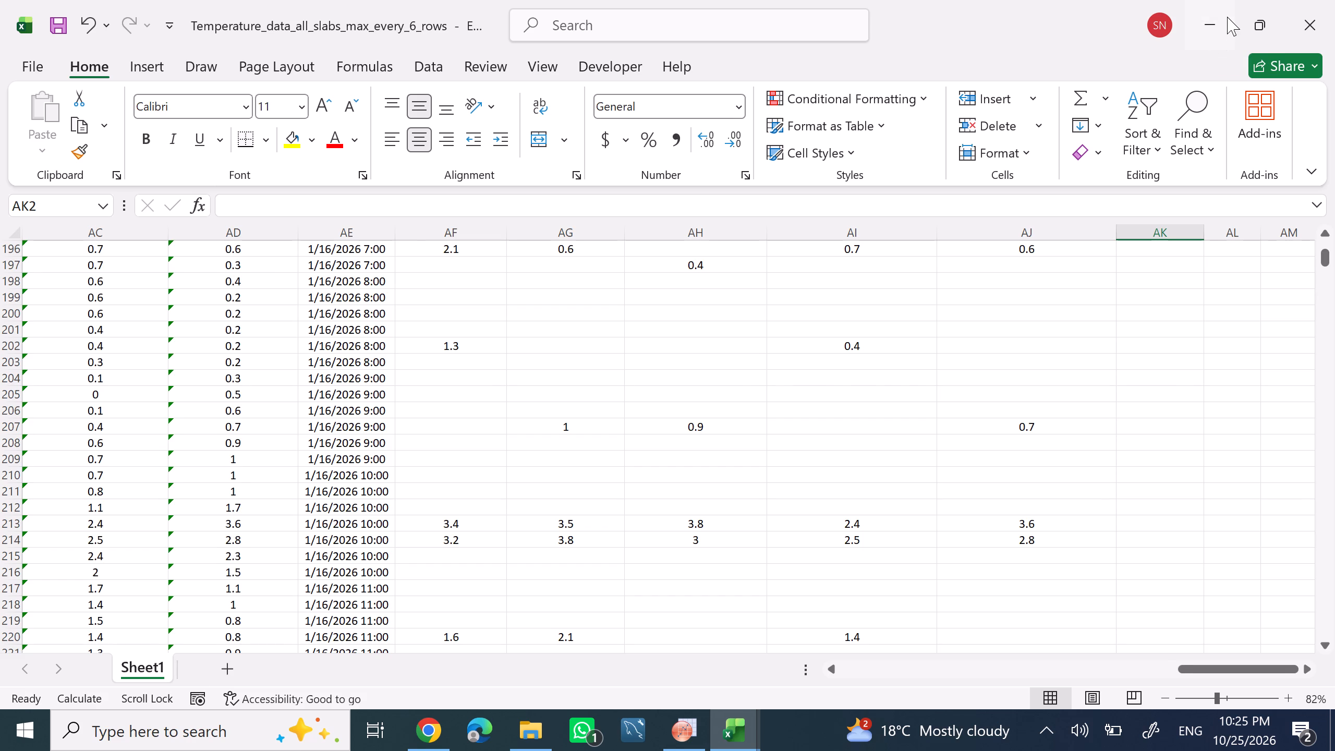
left_click(1217, 18)
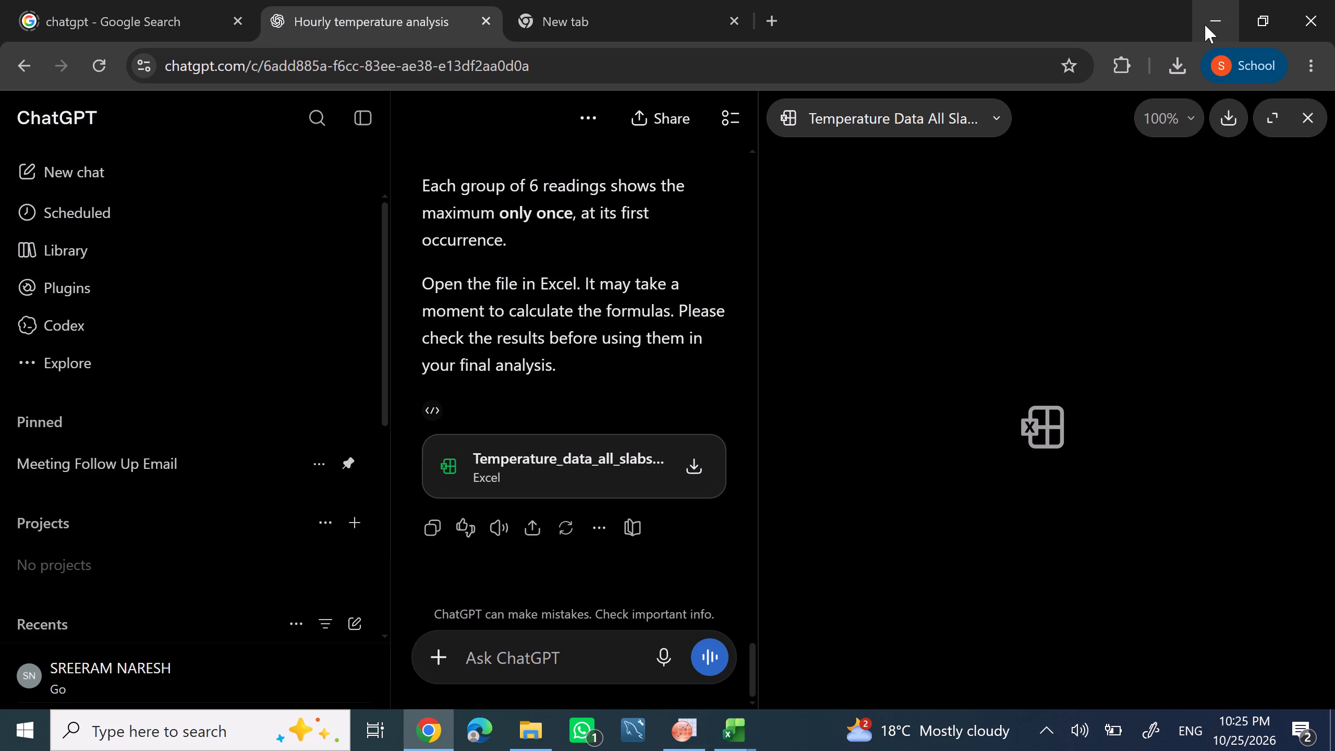
left_click(1205, 25)
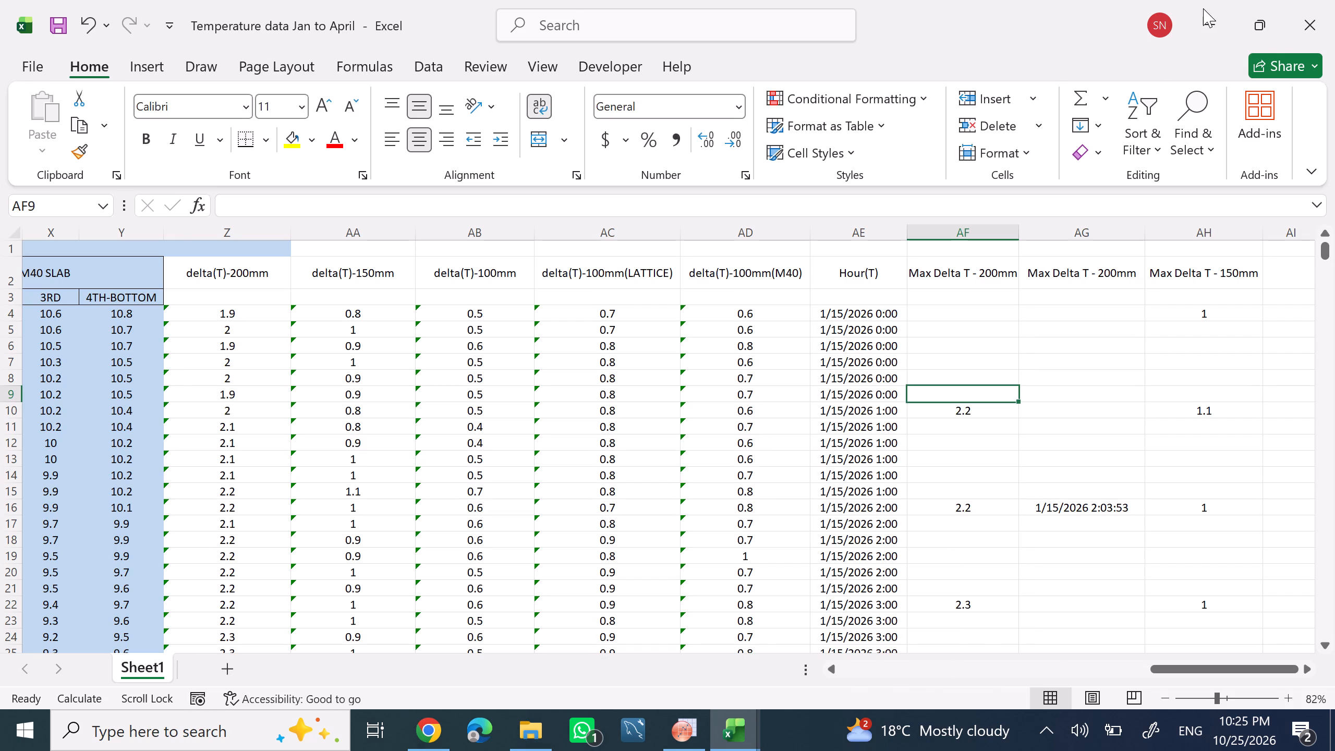
left_click(1203, 8)
left_click(549, 473)
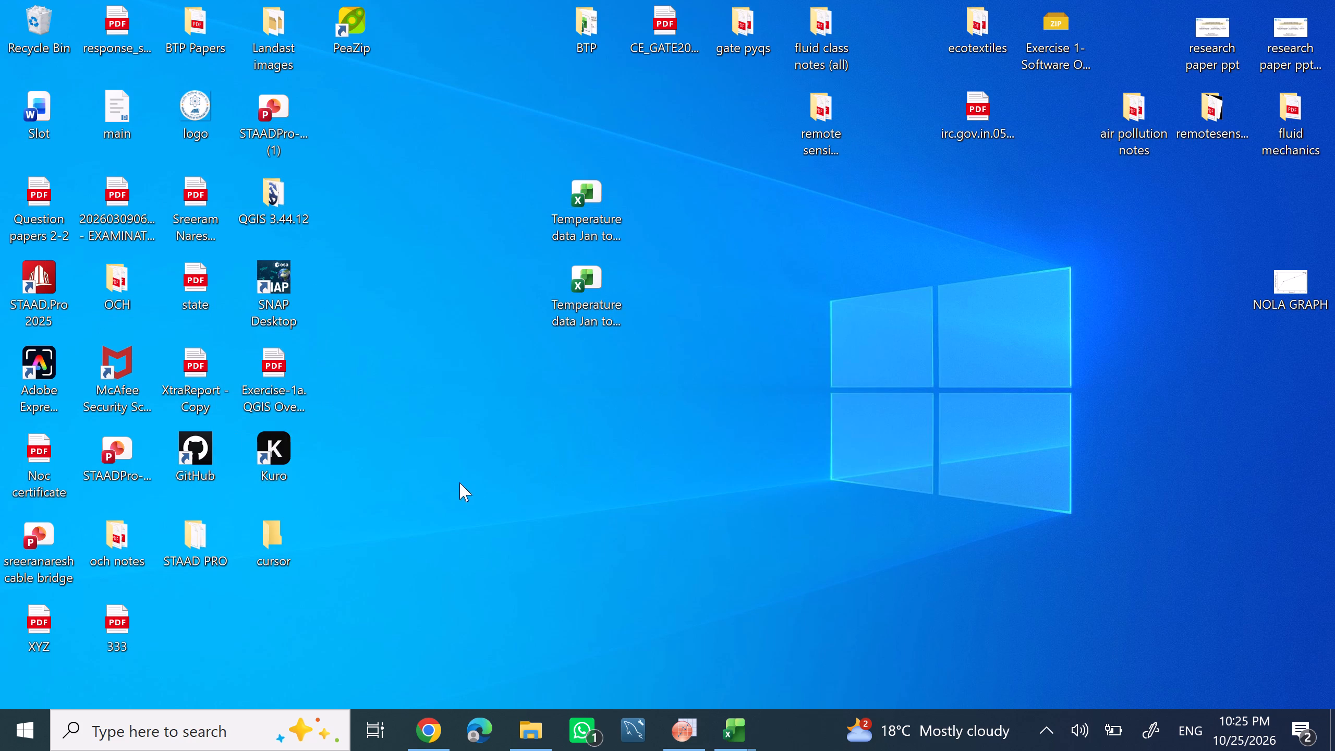
double_click(284, 445)
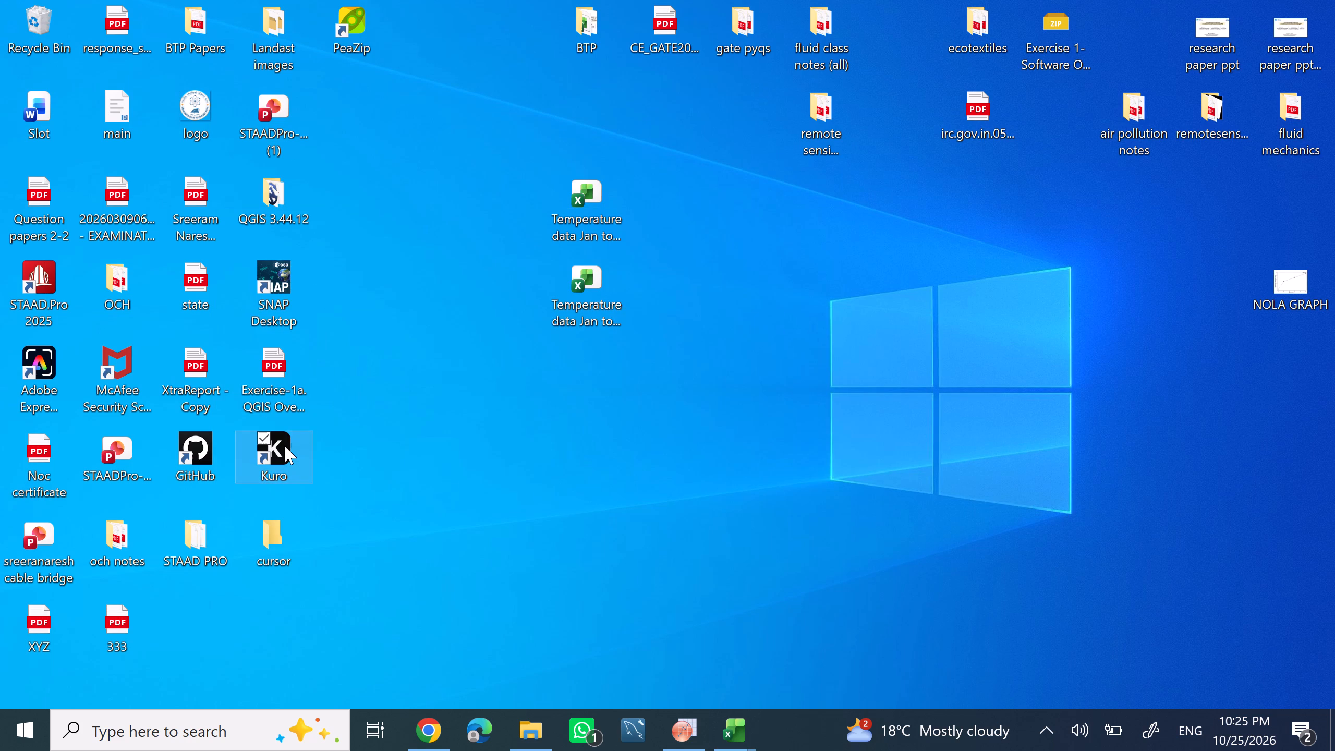